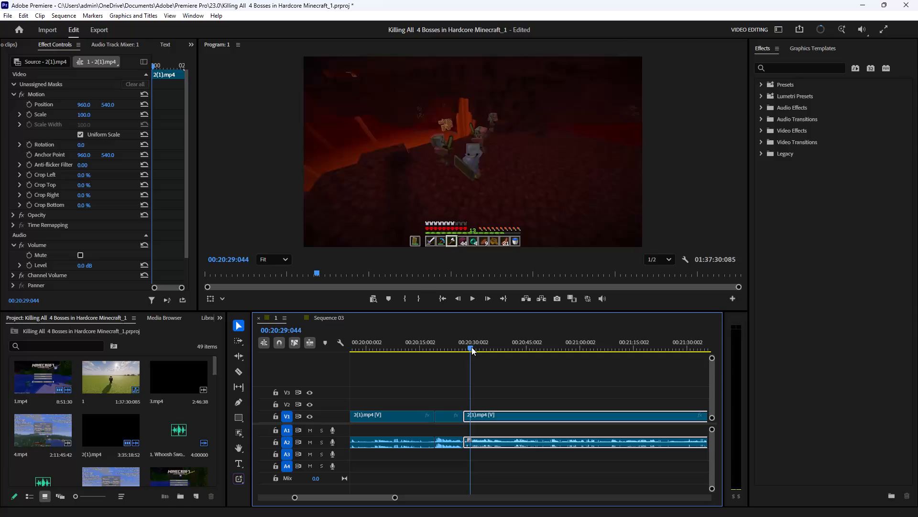
Review the Nether footage and split the 2(1).mp4 clip at 00:20:41:004, before the debug overlay section.
left_click(473, 299)
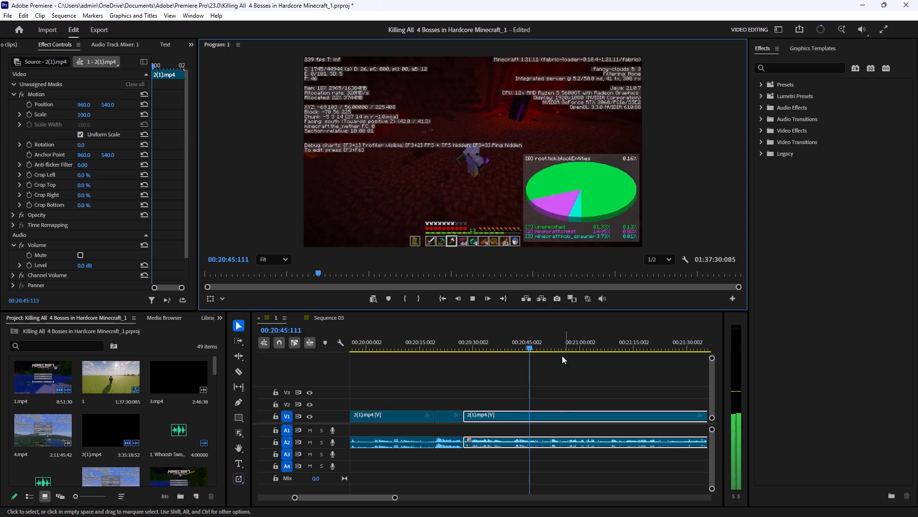
left_click(475, 296)
left_click_drag(538, 349, 557, 358)
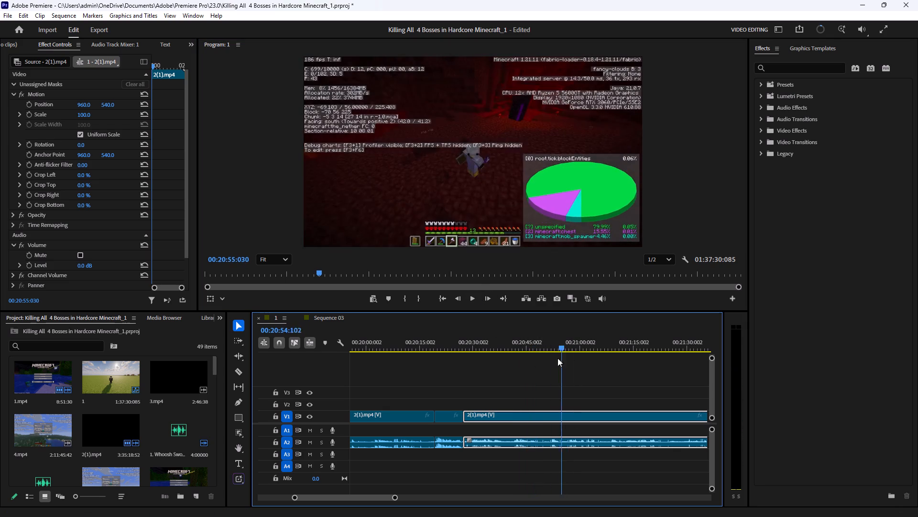
left_click_drag(557, 358, 477, 370)
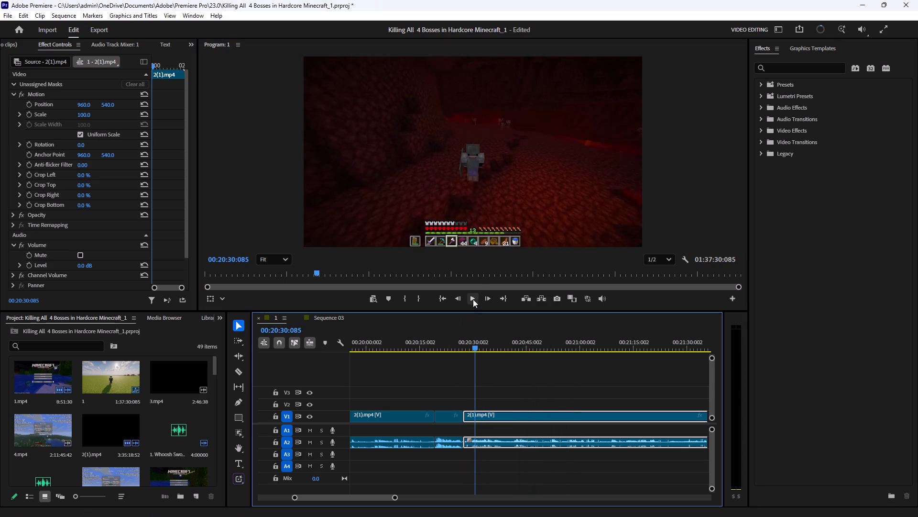
left_click(473, 297)
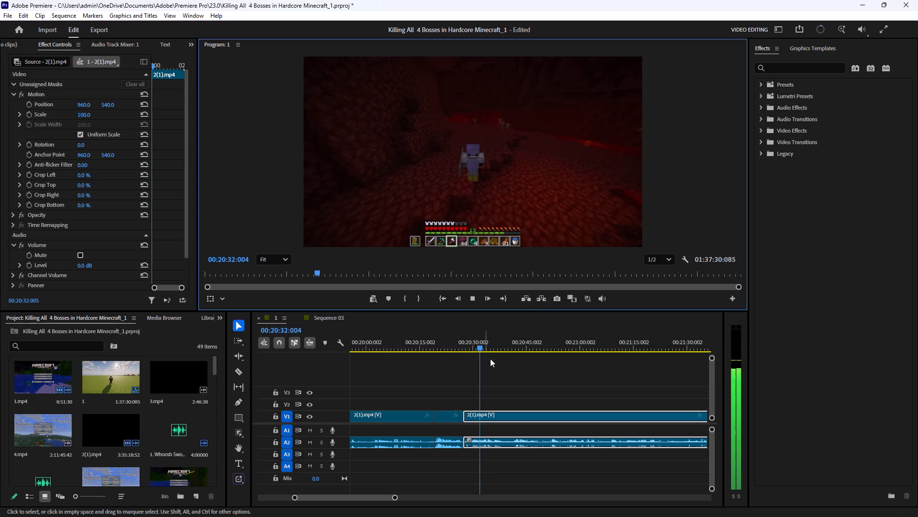
left_click(499, 346)
left_click(478, 301)
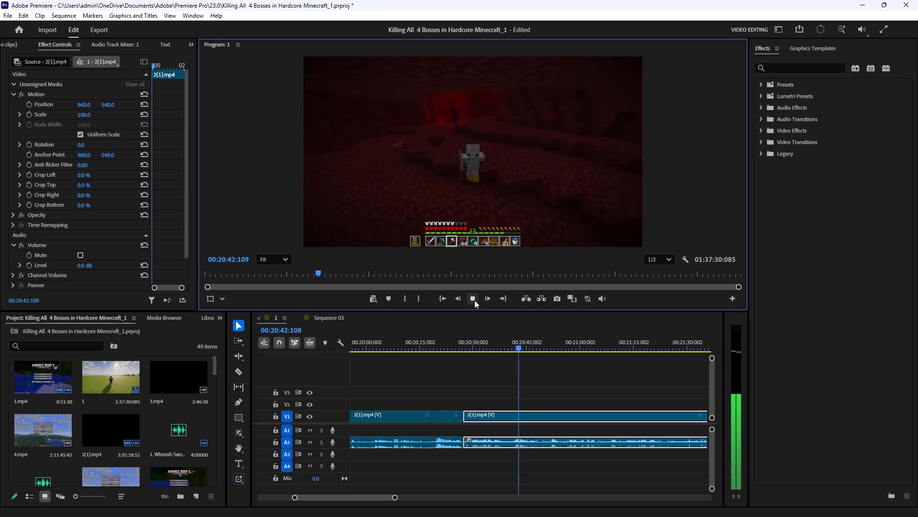
left_click(474, 300)
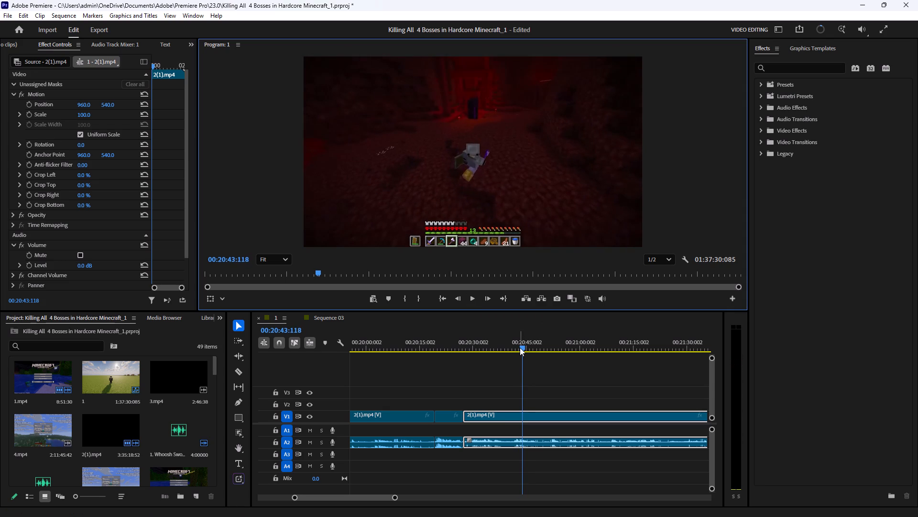
left_click_drag(520, 348, 510, 378)
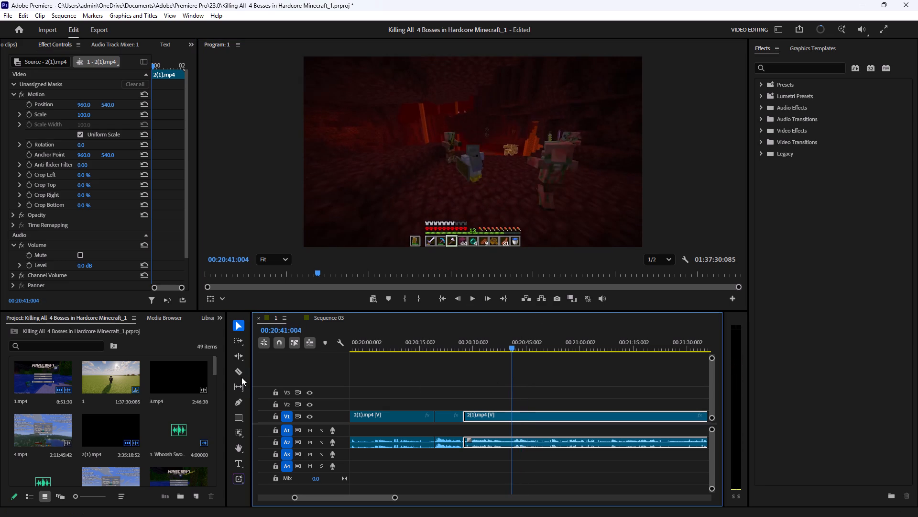
left_click(241, 377)
left_click(235, 373)
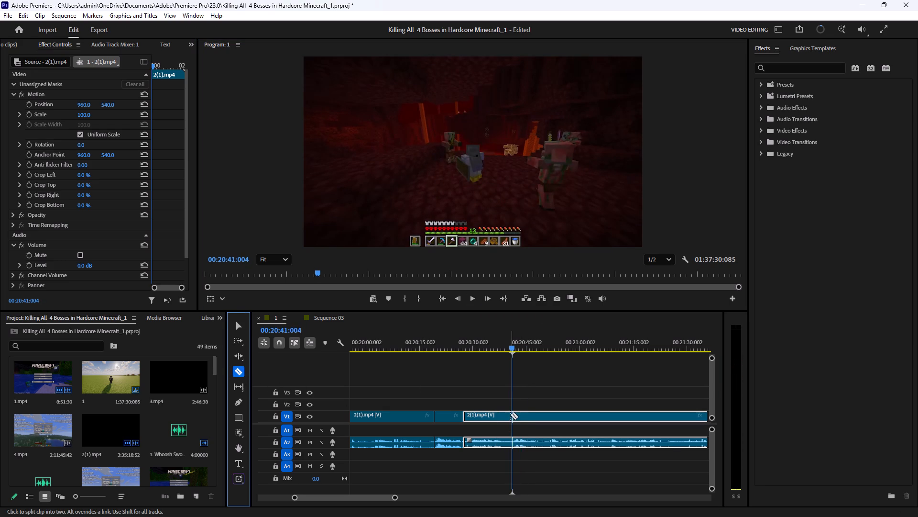
left_click(510, 415)
left_click(237, 327)
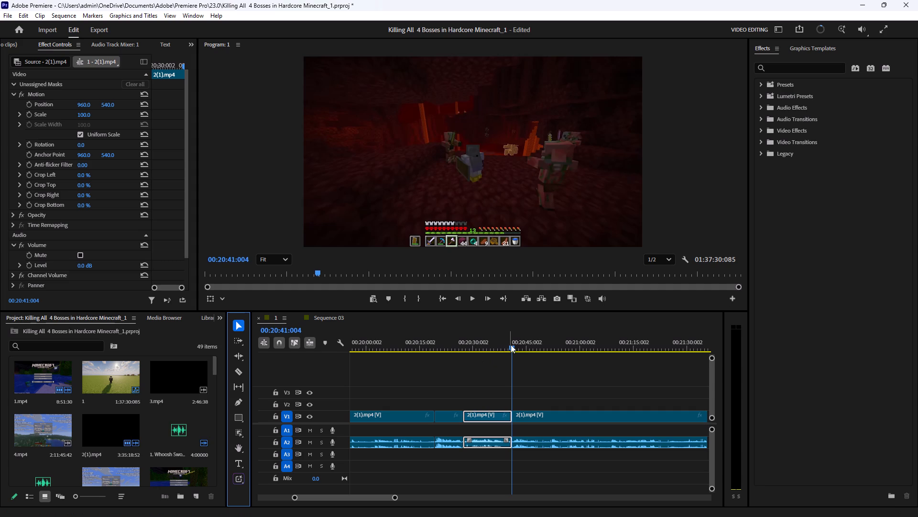
Scrub through the following footage and split the 2(1).mp4 clip at 00:21:29:053, after the debug overlay section.
left_click_drag(511, 345, 619, 355)
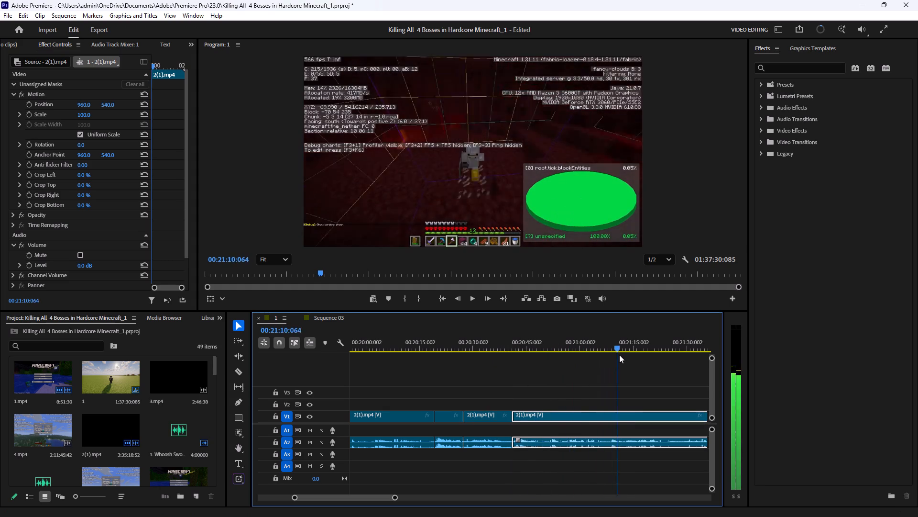
left_click_drag(619, 355, 649, 357)
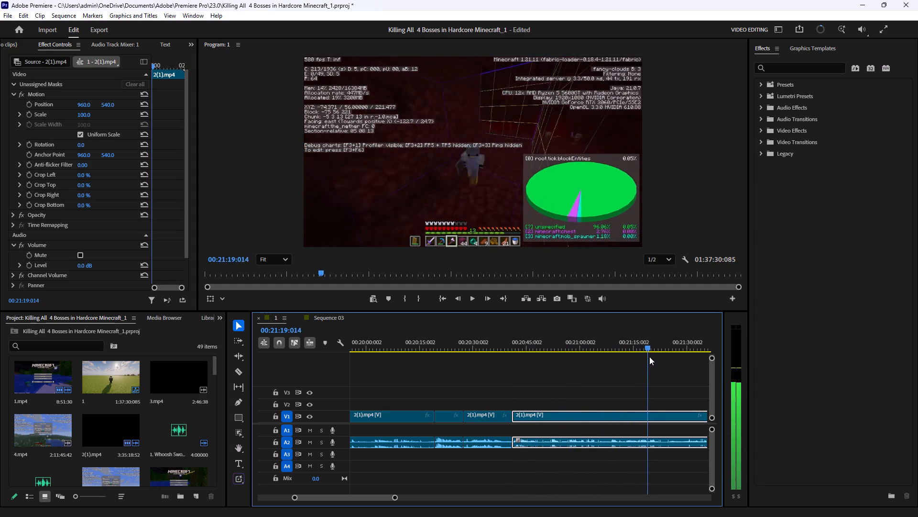
left_click_drag(649, 357, 670, 358)
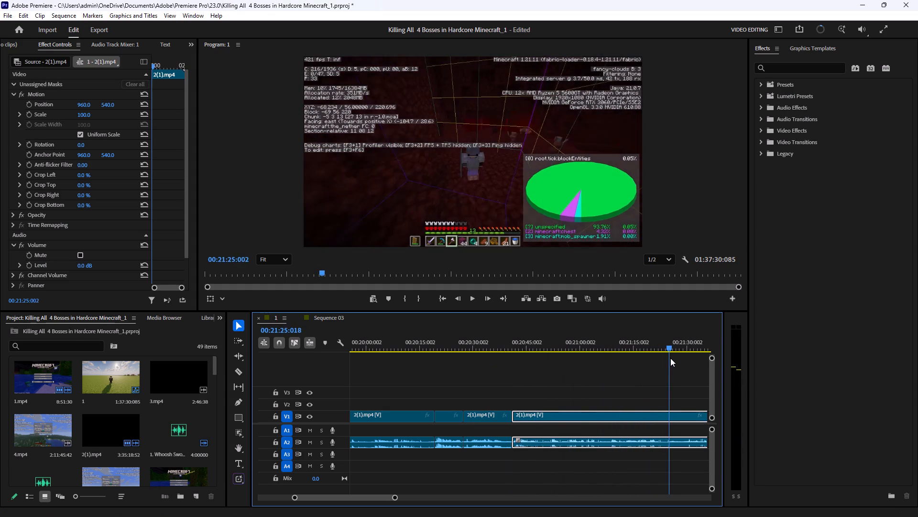
left_click_drag(670, 358, 689, 360)
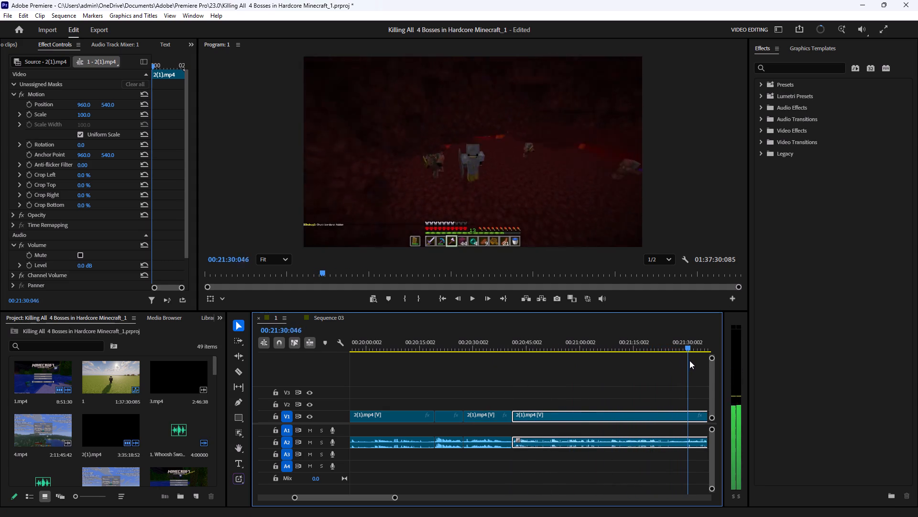
left_click_drag(689, 360, 714, 362)
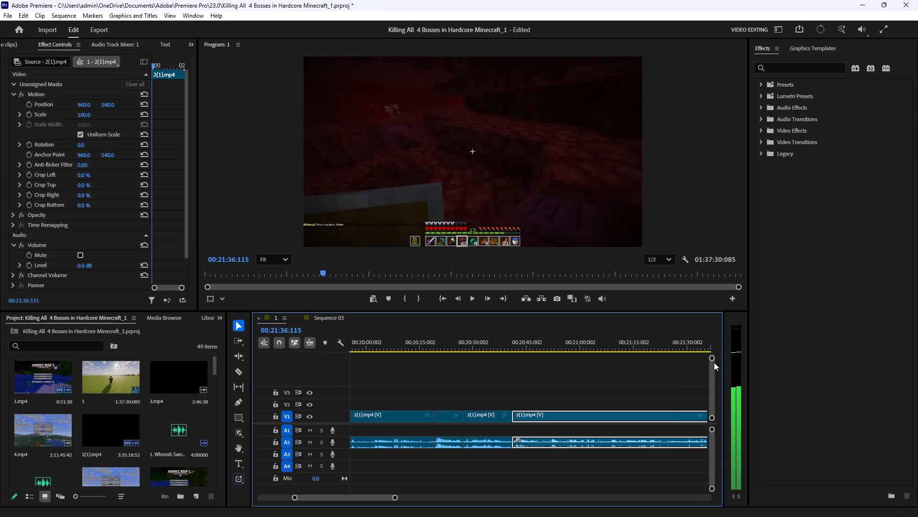
left_click_drag(714, 362, 605, 375)
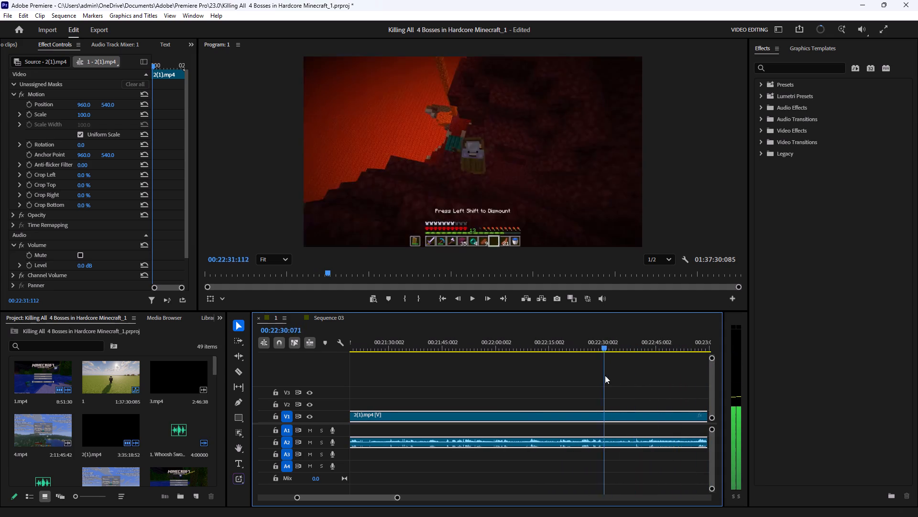
left_click_drag(605, 375, 494, 388)
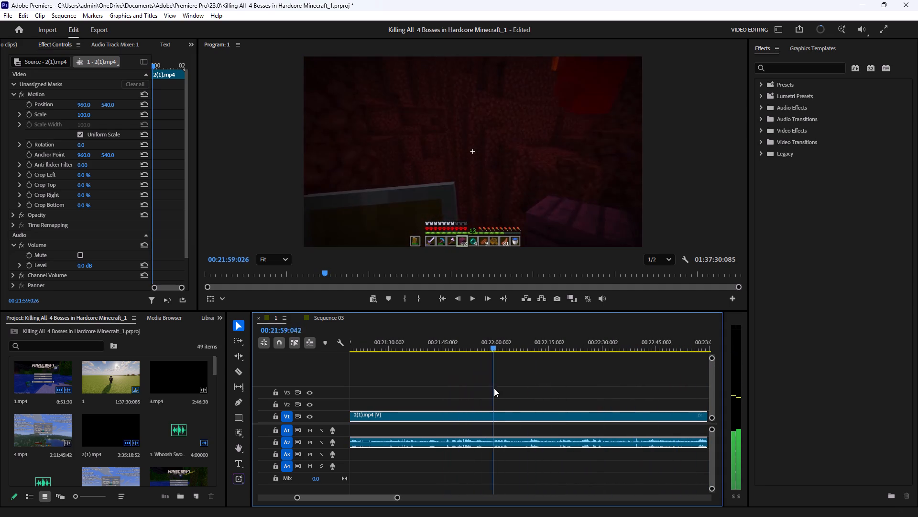
left_click_drag(494, 388, 557, 395)
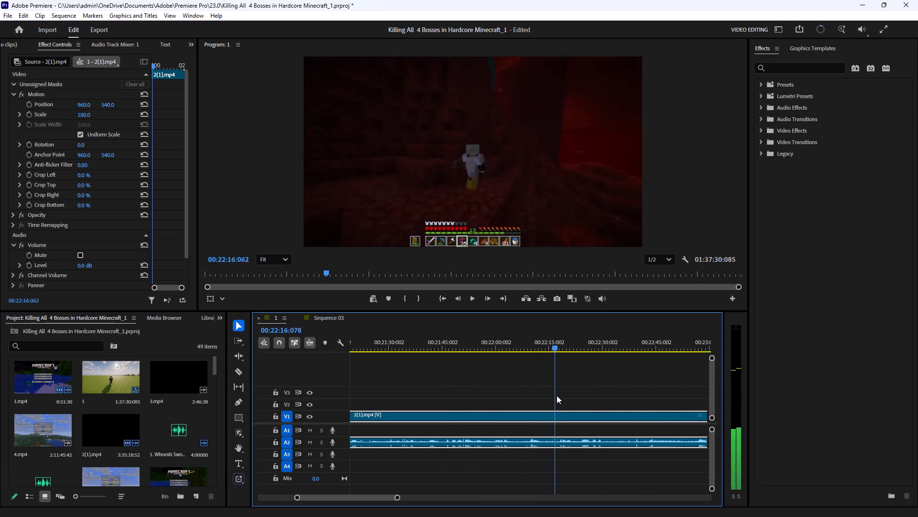
left_click_drag(557, 395, 599, 400)
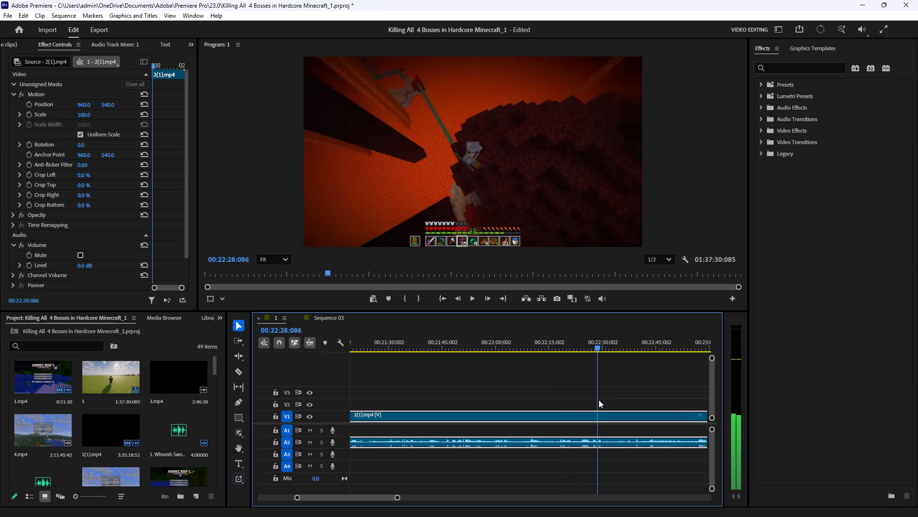
left_click_drag(599, 400, 600, 400)
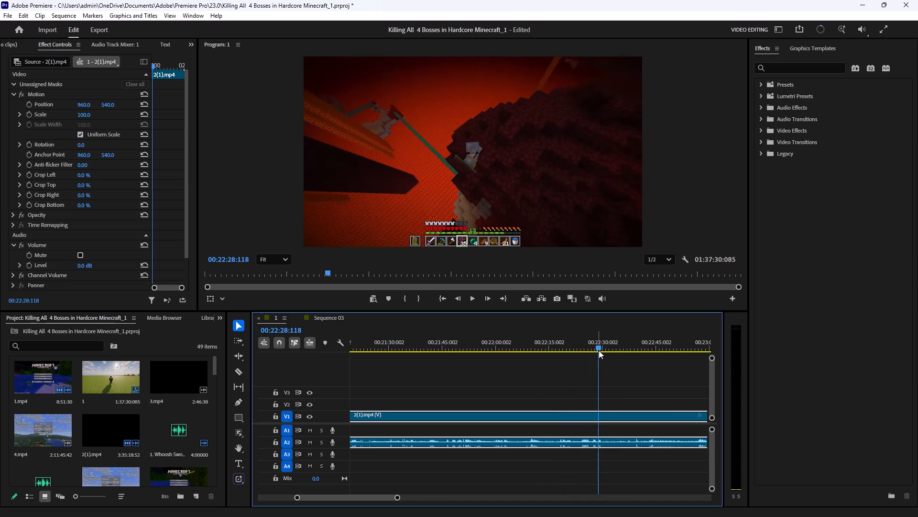
left_click_drag(599, 349, 492, 356)
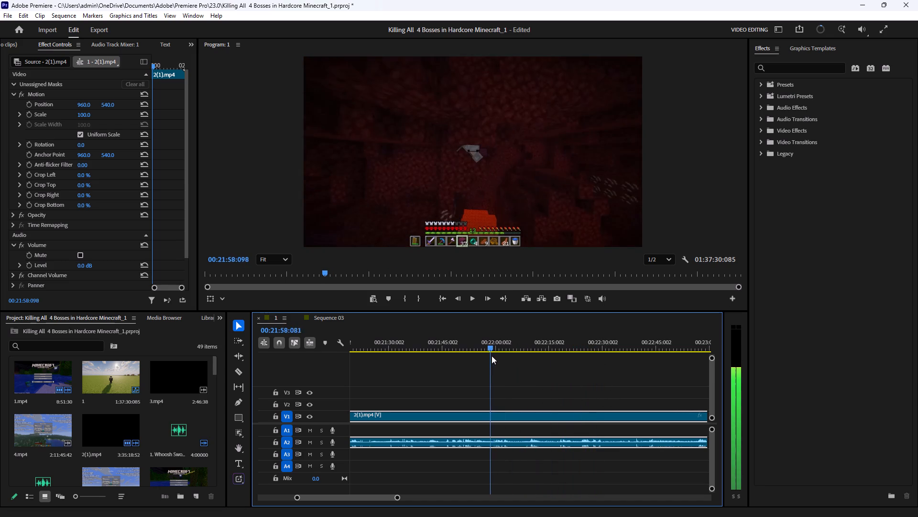
left_click_drag(492, 356, 395, 354)
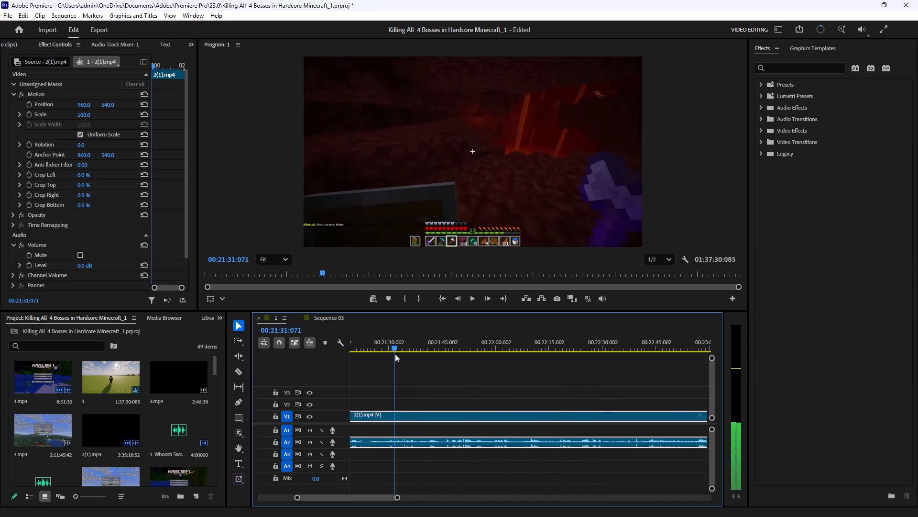
left_click_drag(395, 354, 387, 365)
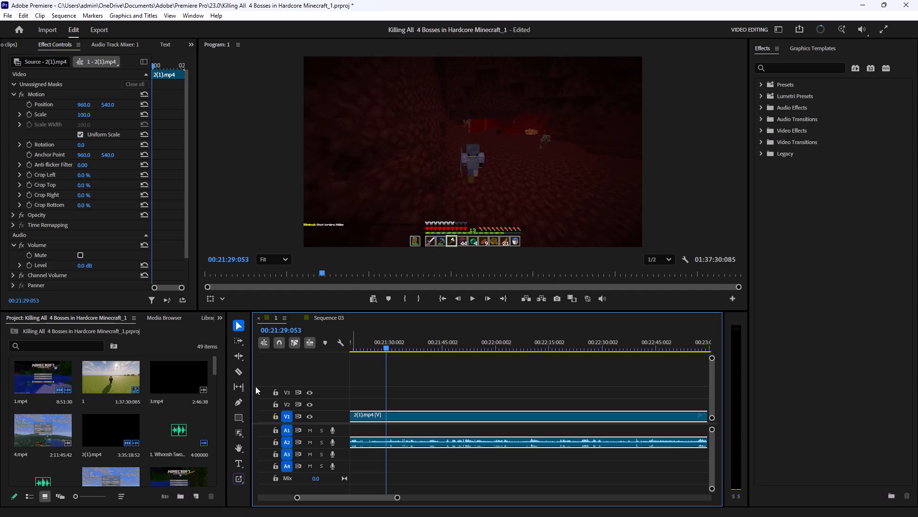
key("c")
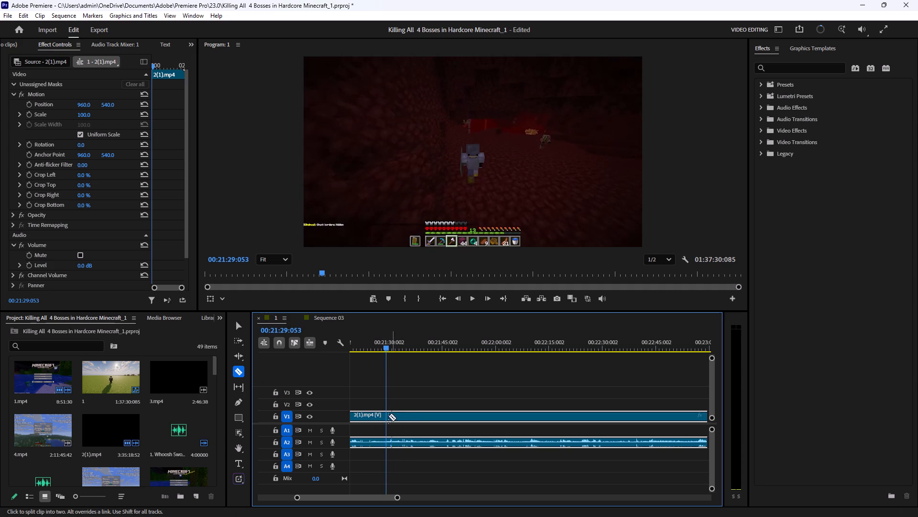
left_click(387, 416)
left_click(235, 322)
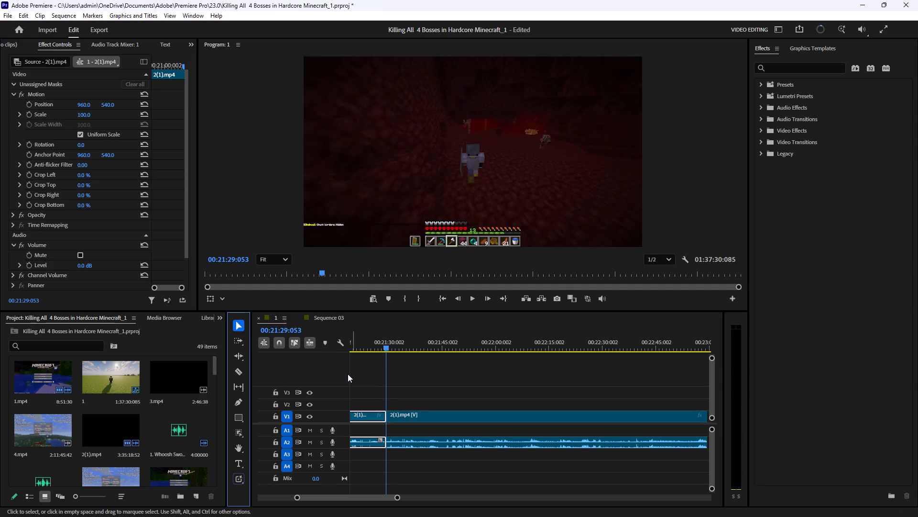
Delete the cut-off segment between 00:20:41:004 and 00:21:29:053 with its audio, and close the resulting gap.
left_click_drag(365, 384, 366, 457)
key("BackSpace")
left_click(370, 414)
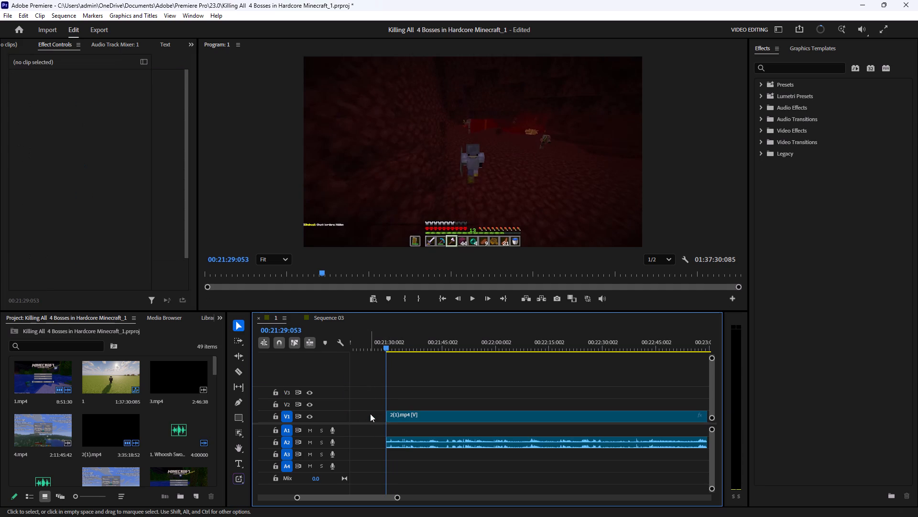
key("BackSpace")
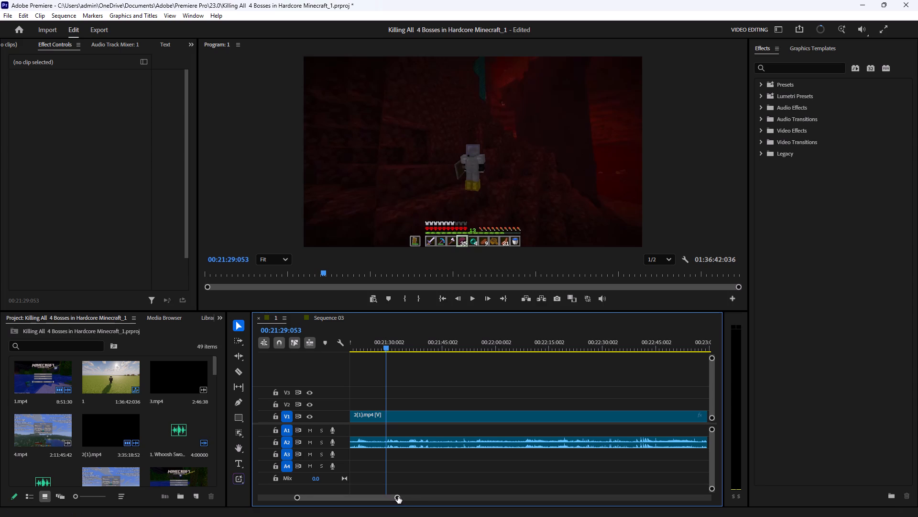
Review the footage after the join, trim the following clip's start to 00:21:18:082, and move it back against the preceding clip.
left_click_drag(398, 496, 411, 505)
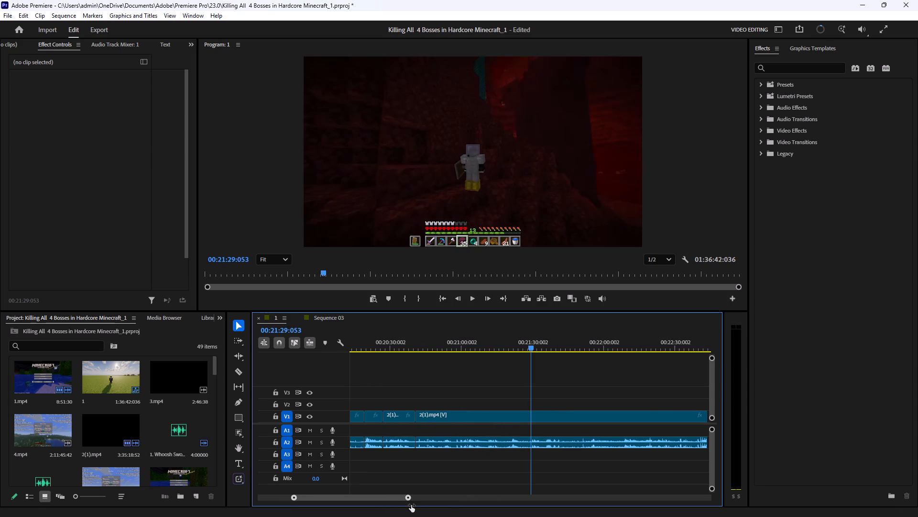
left_click_drag(411, 505, 412, 505)
left_click_drag(456, 346, 415, 370)
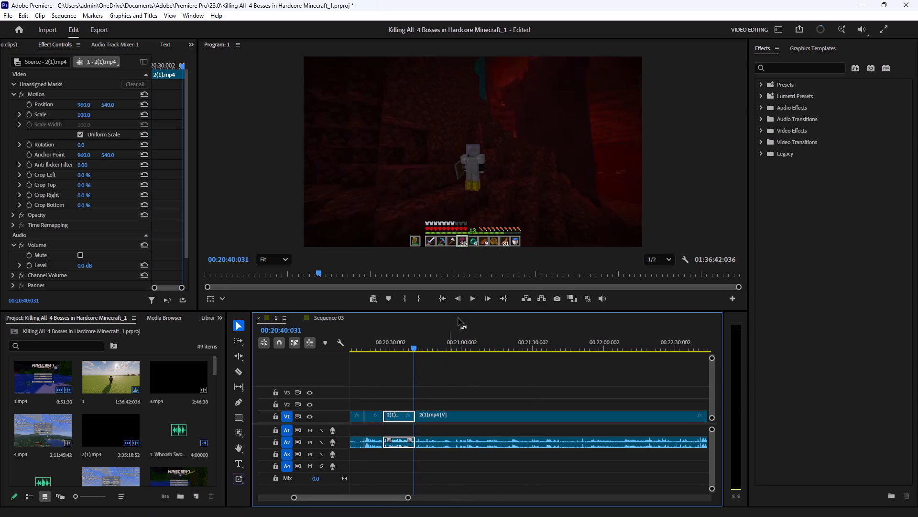
left_click(471, 294)
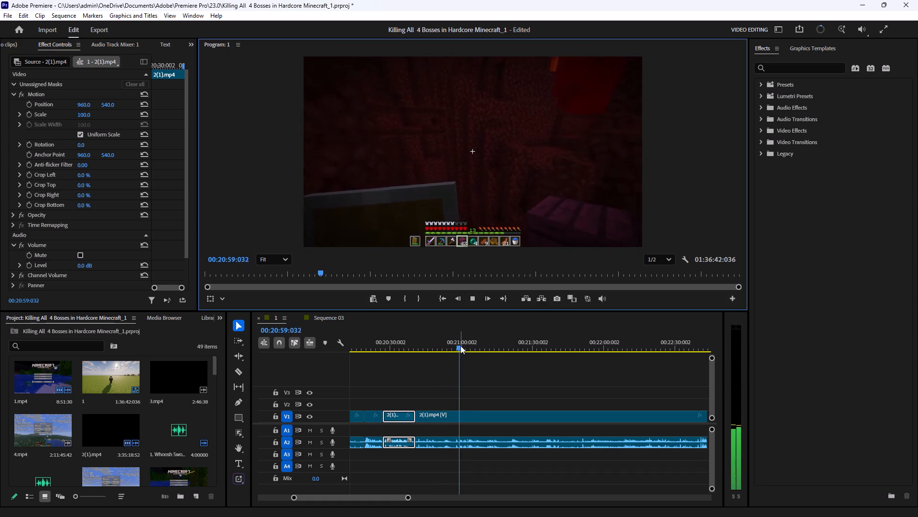
left_click_drag(460, 346, 496, 352)
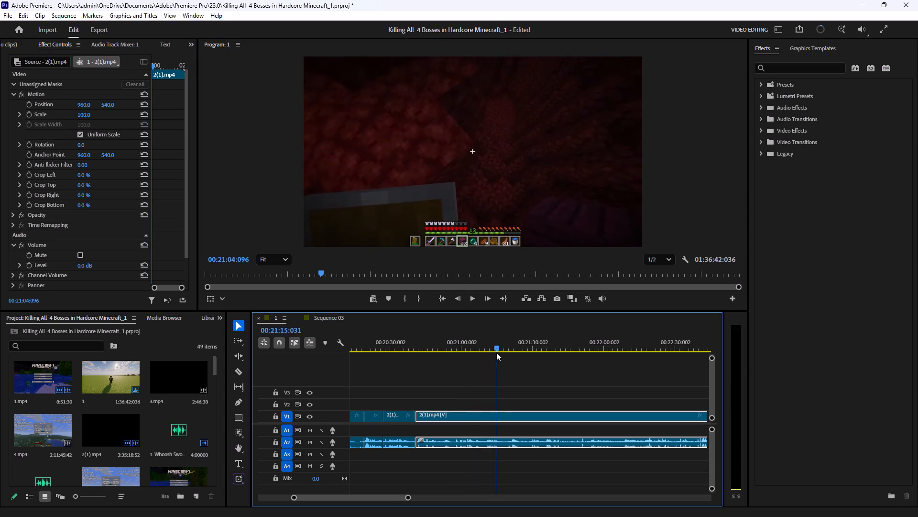
left_click_drag(496, 352, 504, 357)
left_click_drag(417, 416, 492, 416)
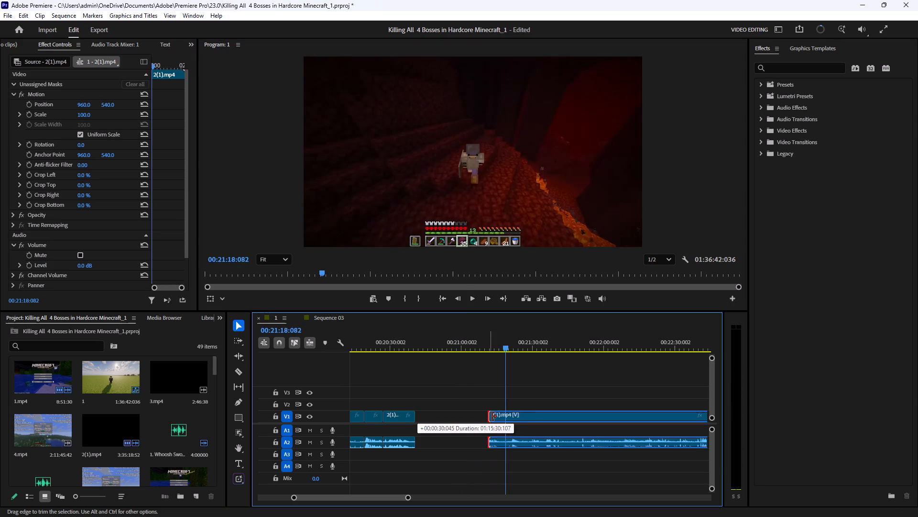
left_click_drag(492, 416, 506, 416)
left_click_drag(525, 415, 441, 420)
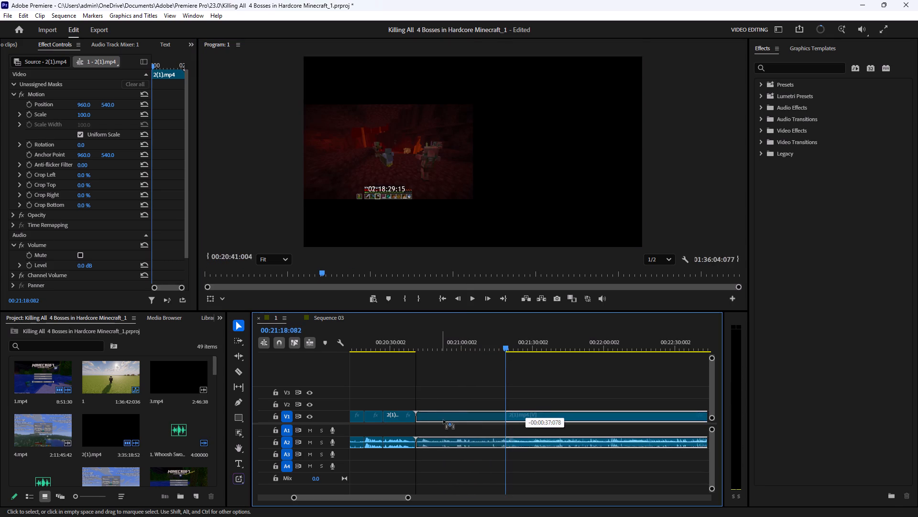
Play back the footage after the join and split the 2(1).mp4 clip at 00:21:21:053, on the bridge over the lava.
left_click(411, 348)
left_click(468, 300)
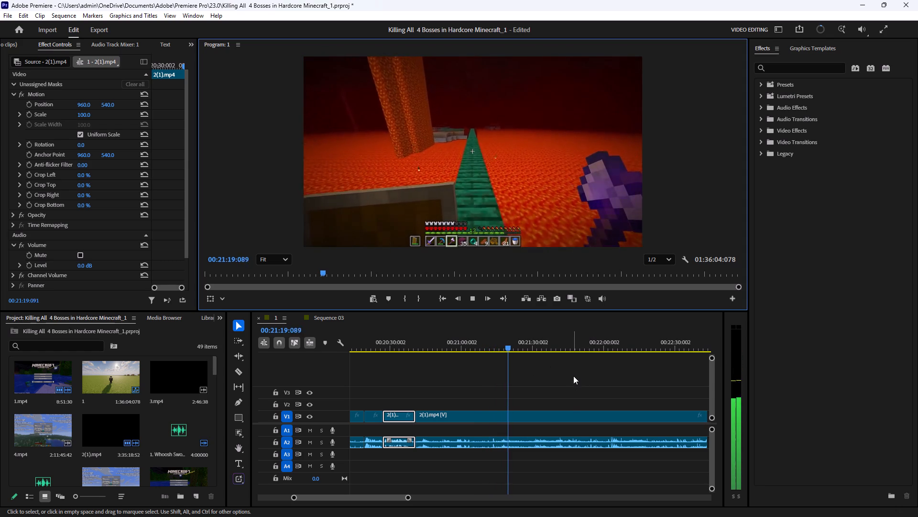
key("space")
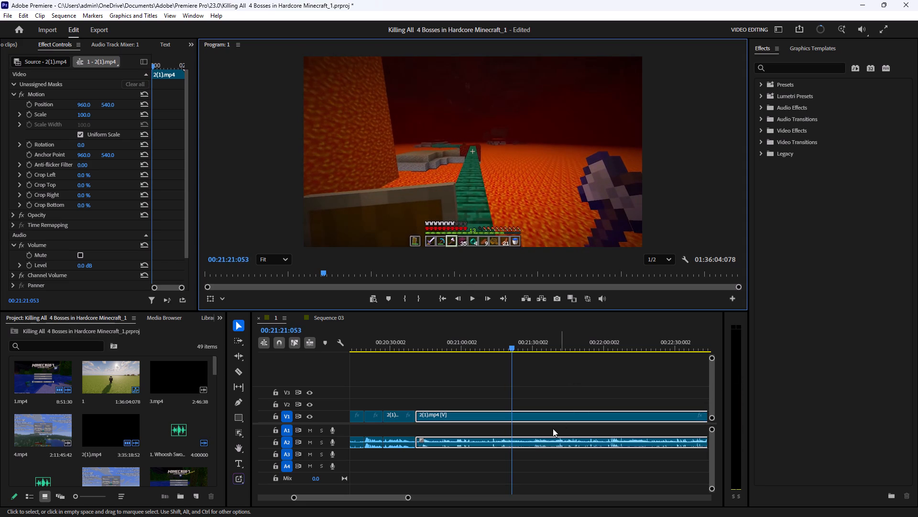
left_click(240, 370)
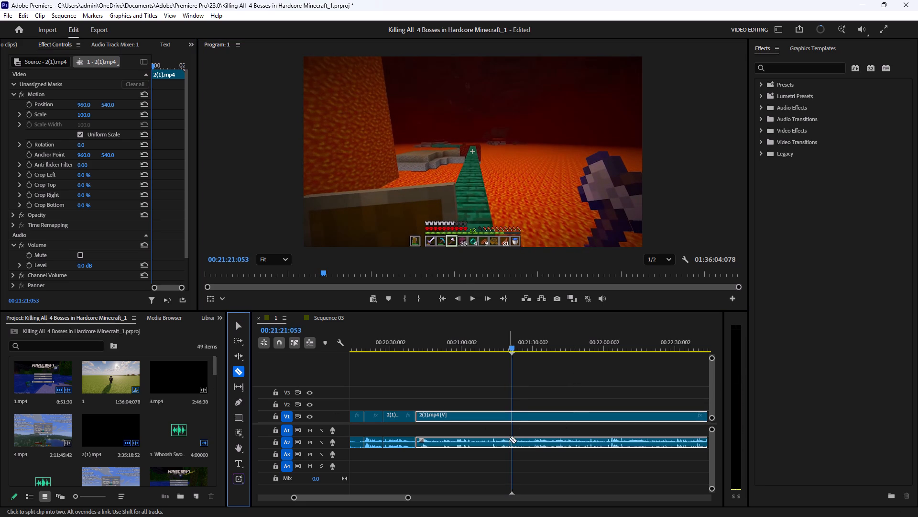
left_click(513, 415)
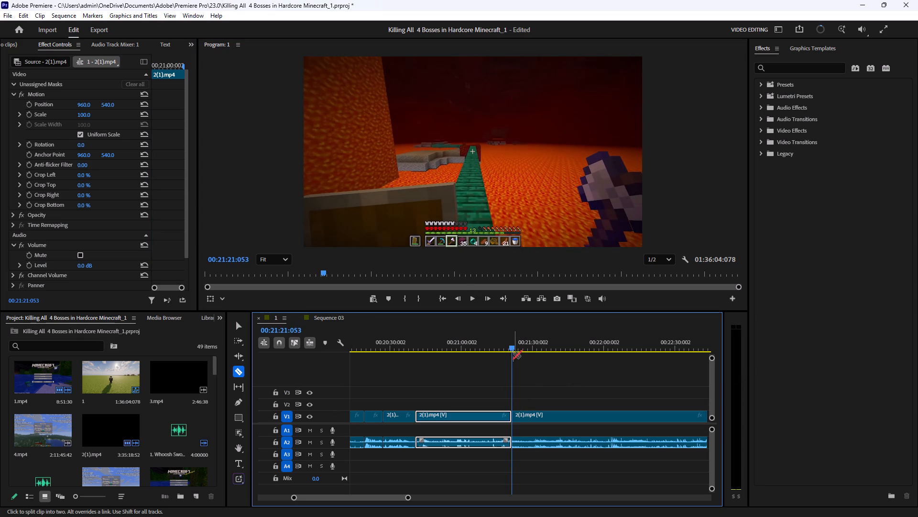
Review the following Nether footage and split the 2(1).mp4 clip at 00:21:48:066, where the enderman approaches.
left_click_drag(514, 348, 573, 347)
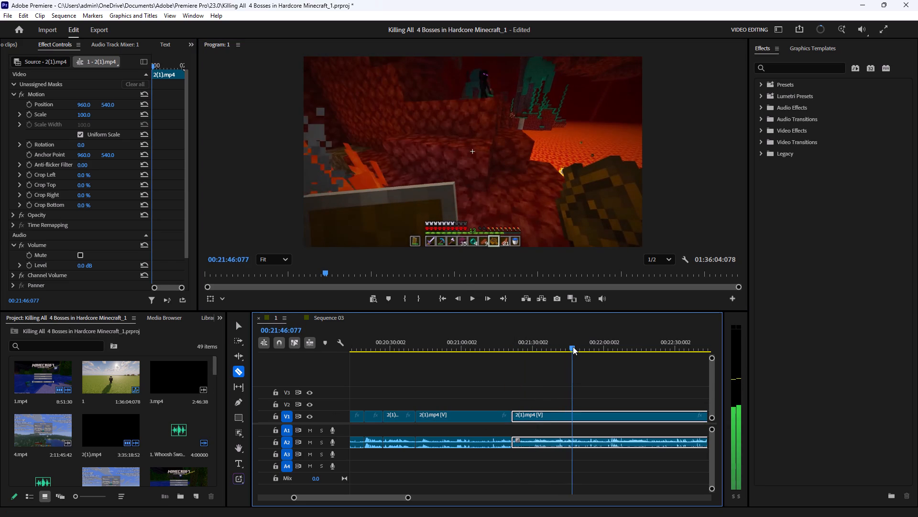
left_click_drag(573, 347, 586, 348)
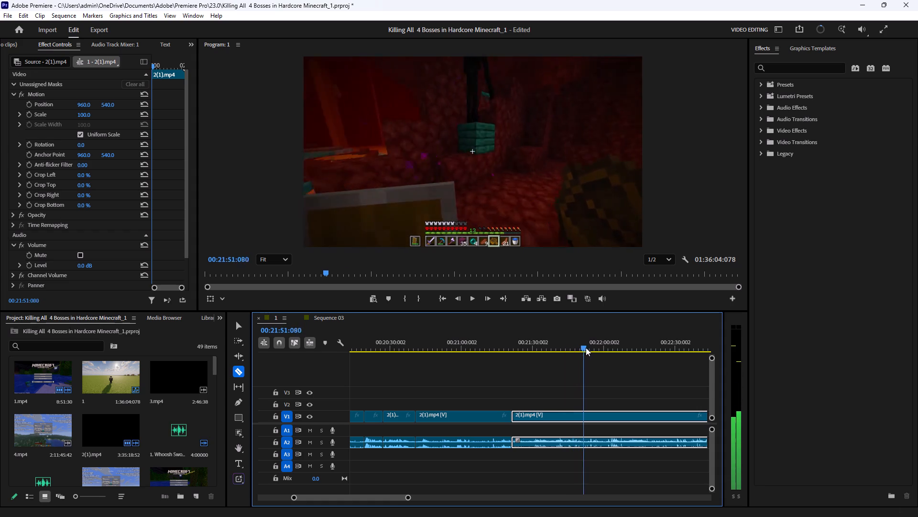
left_click_drag(586, 348, 608, 348)
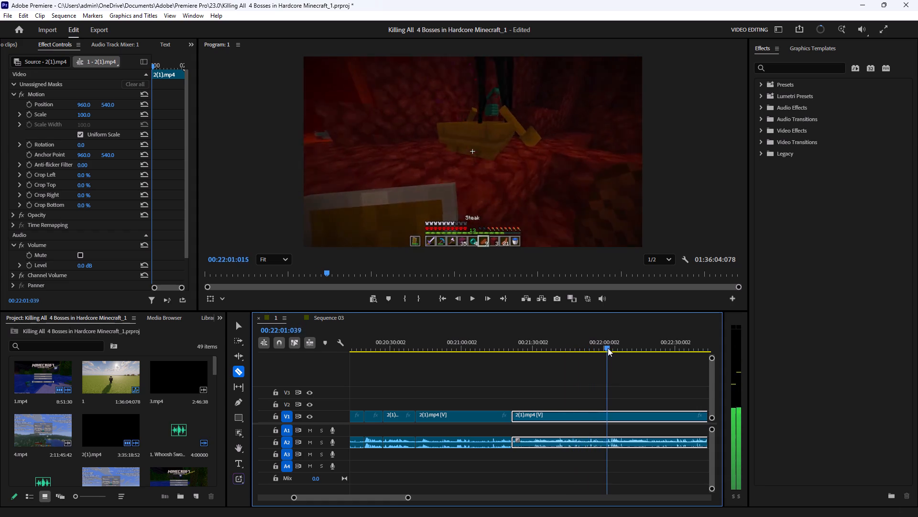
left_click_drag(608, 348, 557, 357)
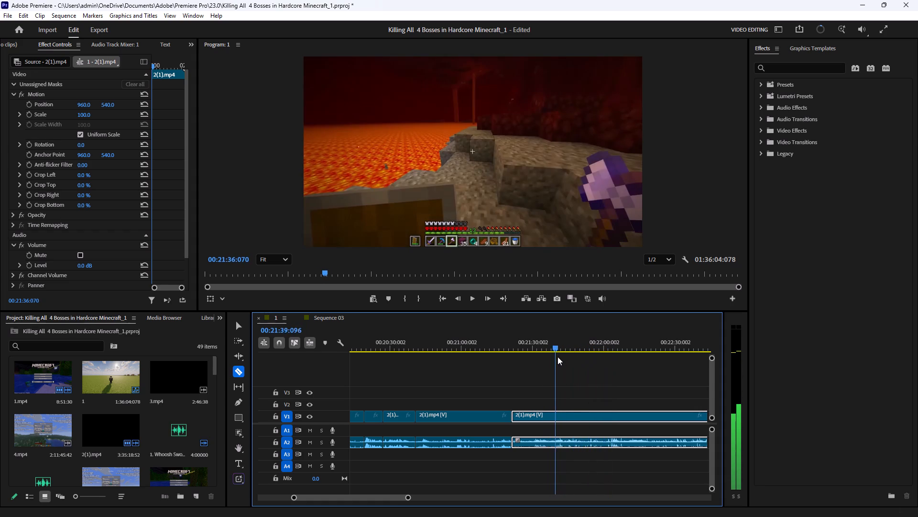
left_click_drag(557, 357, 546, 361)
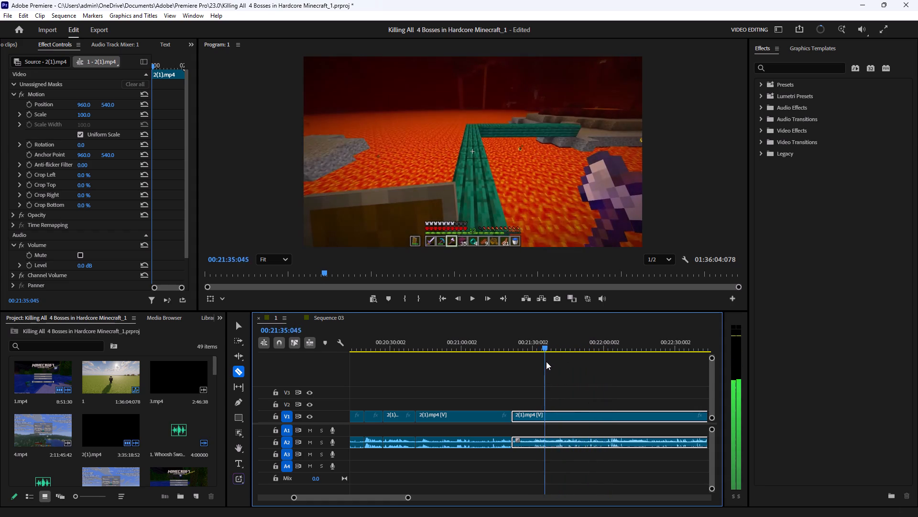
left_click_drag(546, 361, 550, 362)
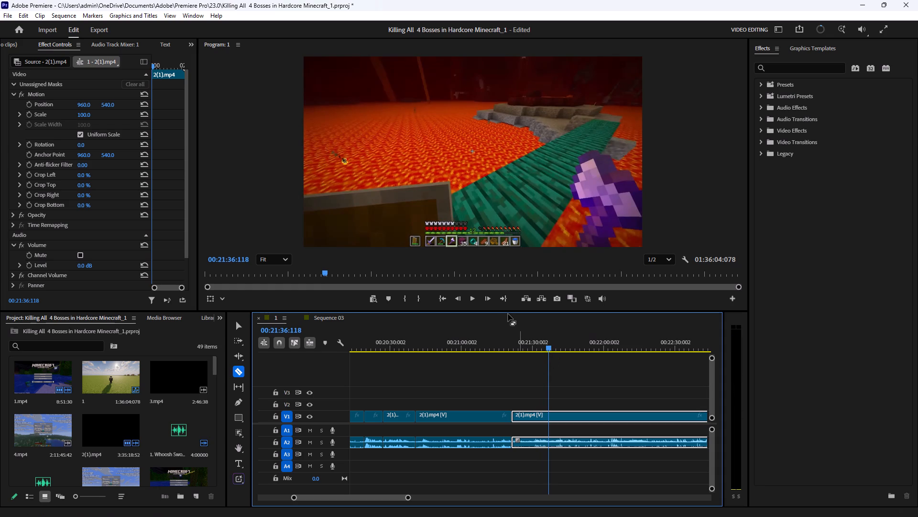
left_click(471, 298)
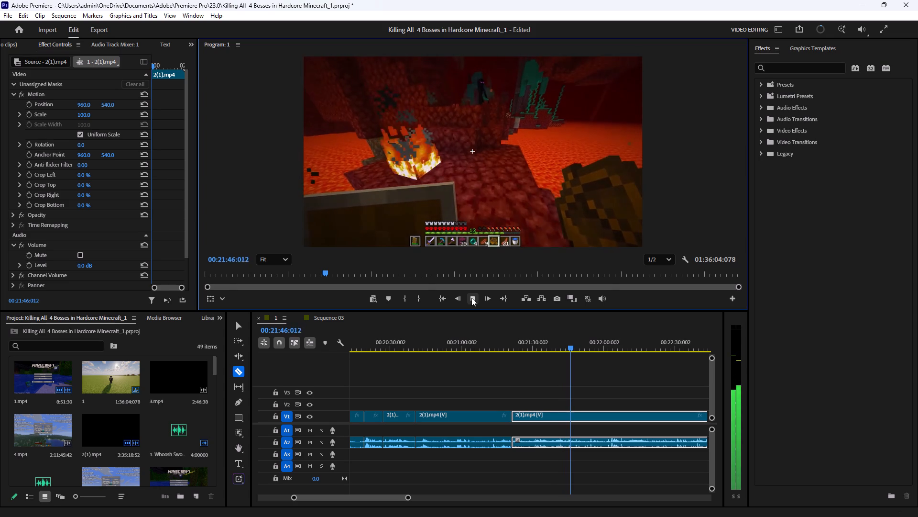
left_click(471, 298)
left_click(471, 298)
left_click(471, 298)
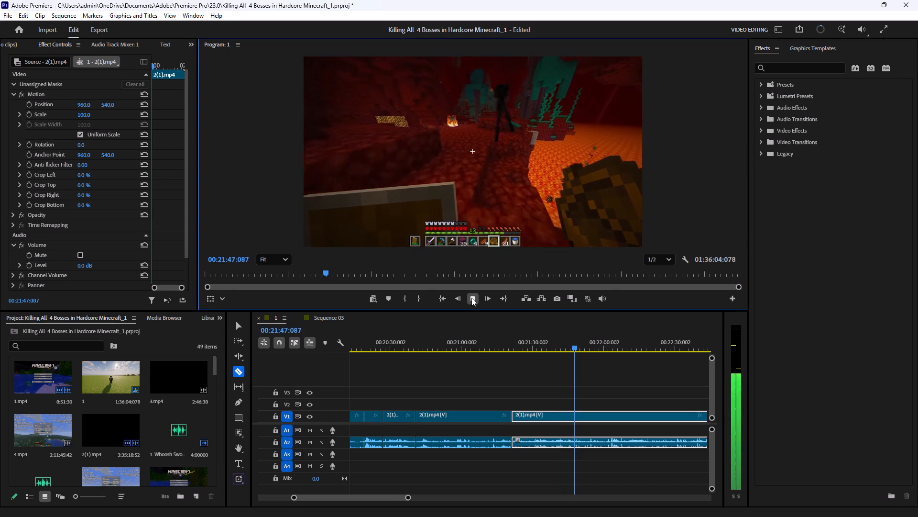
left_click(471, 298)
left_click(471, 298)
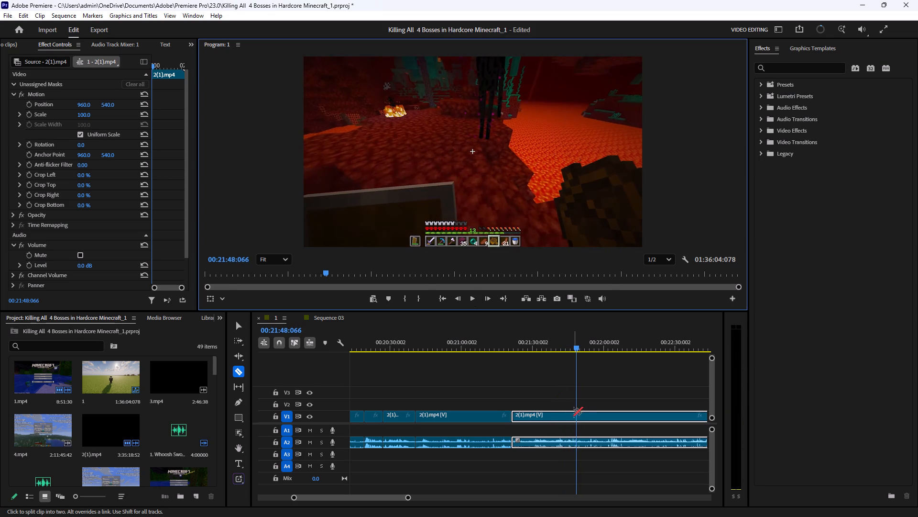
left_click(575, 412)
left_click(243, 328)
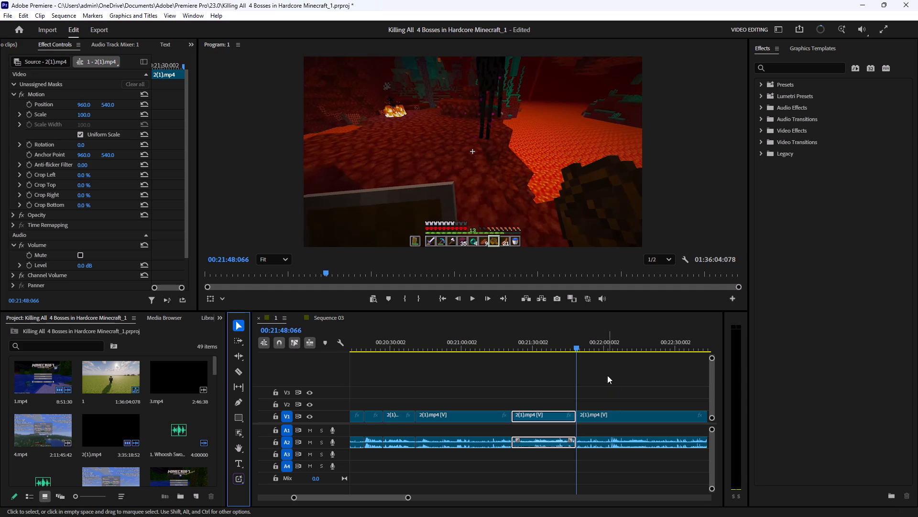
Scrub through the enderman-in-boat fight and split the 2(1).mp4 clip at 00:22:04:105, near the end of the fight.
left_click_drag(578, 347, 604, 354)
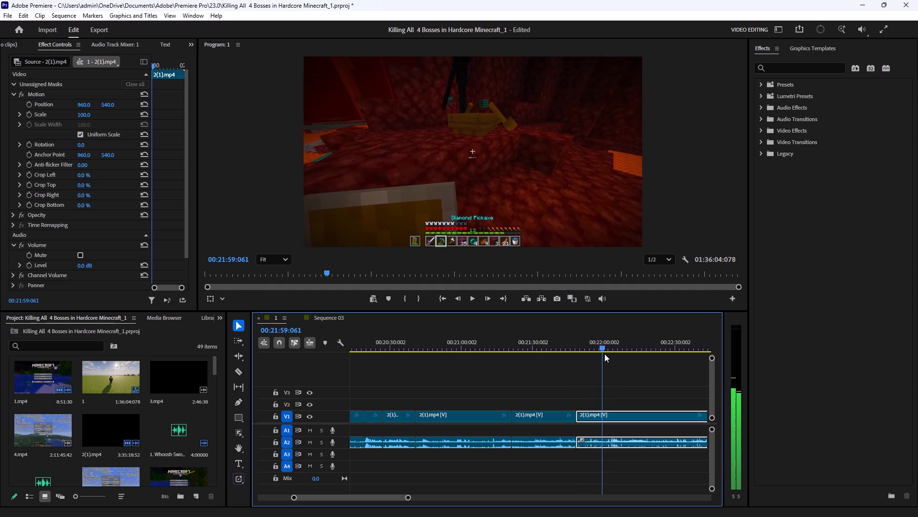
left_click_drag(604, 354, 619, 354)
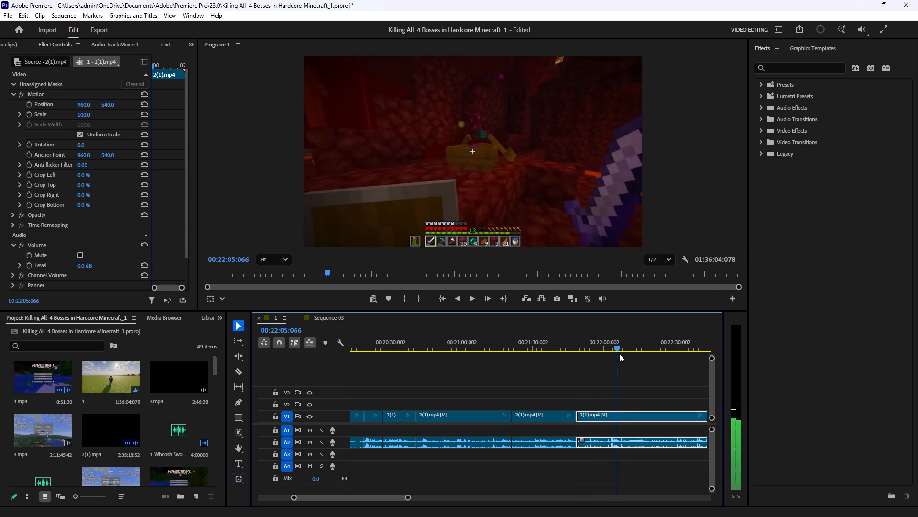
left_click_drag(619, 354, 613, 359)
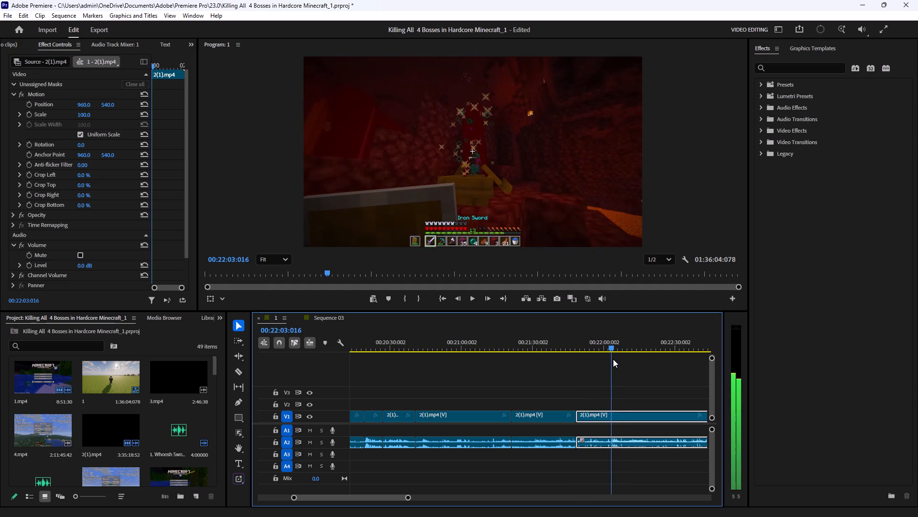
left_click_drag(613, 359, 616, 360)
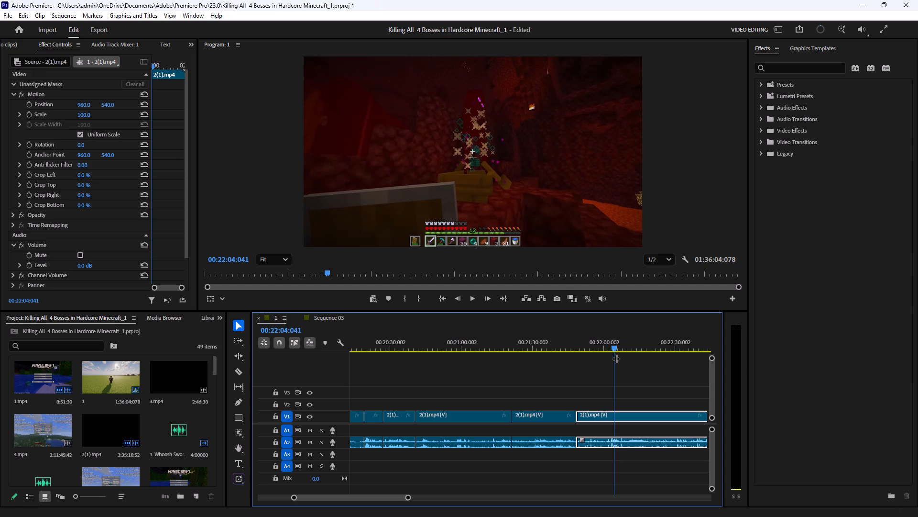
left_click_drag(408, 497, 426, 497)
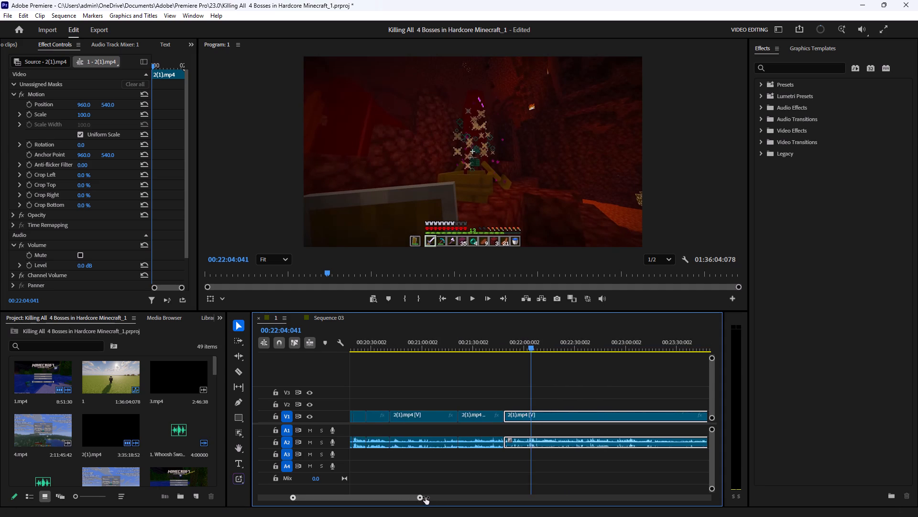
left_click_drag(426, 497, 335, 497)
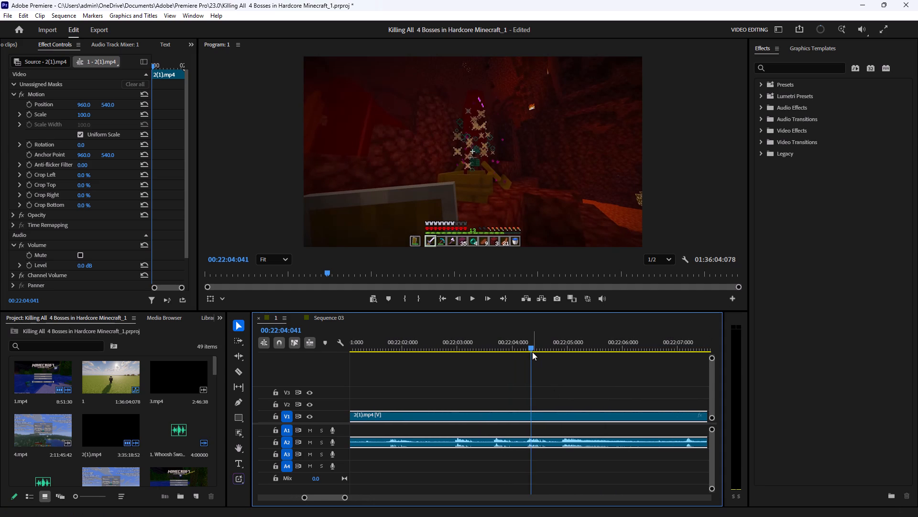
left_click_drag(532, 349, 550, 354)
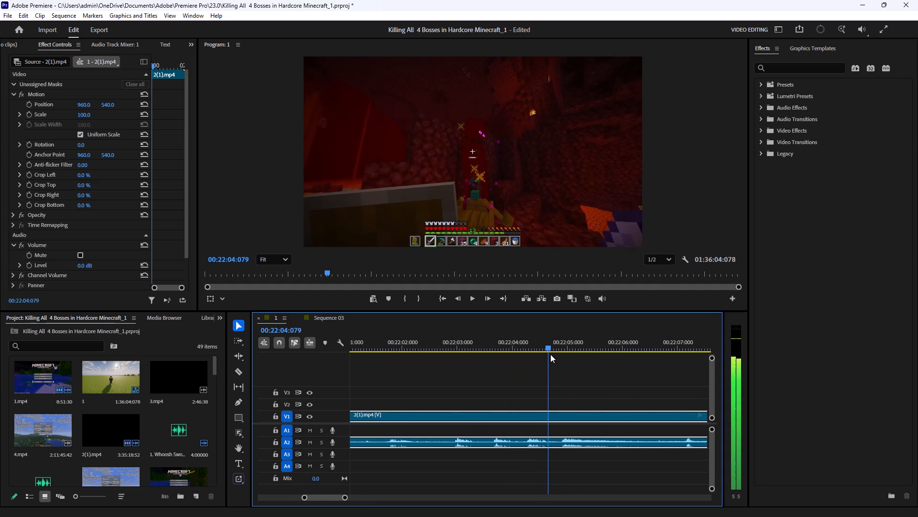
left_click_drag(550, 354, 562, 357)
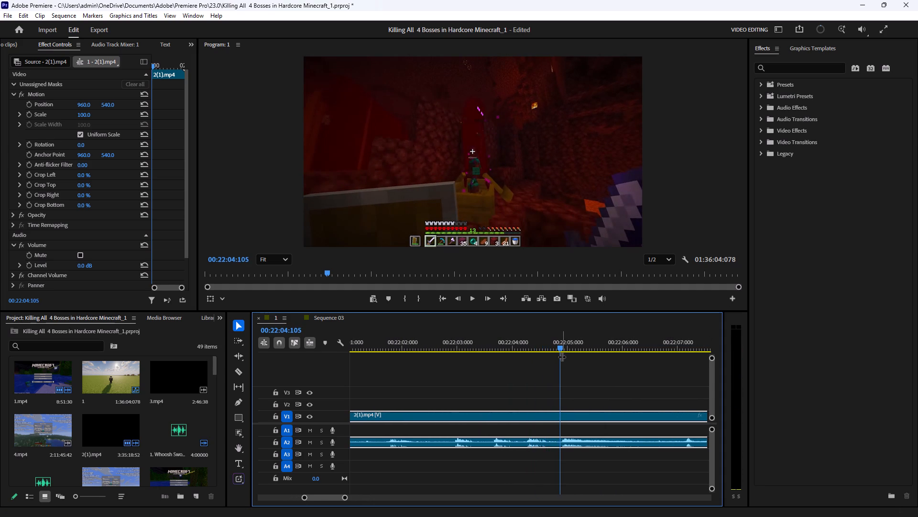
key("c")
left_click(562, 413)
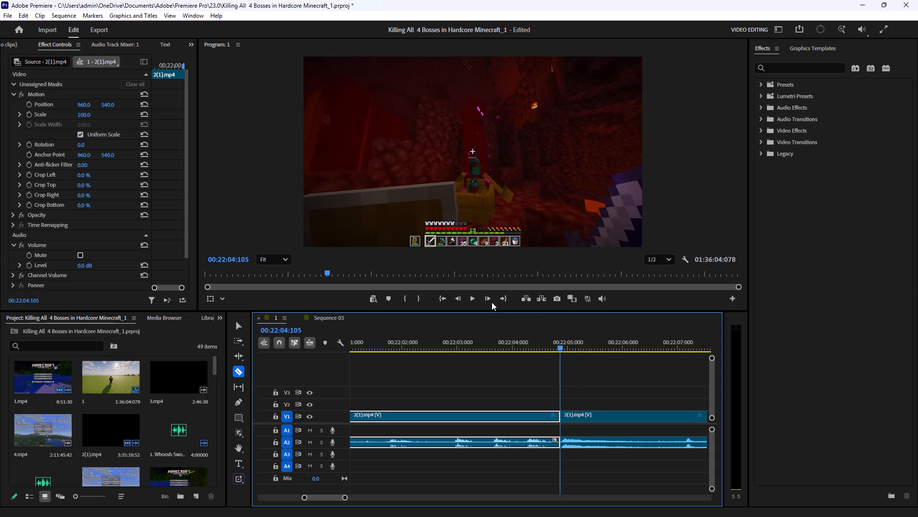
Play the moment after the new cut and split the 2(1).mp4 clip again at 00:22:05:027.
left_click(474, 300)
left_click(474, 300)
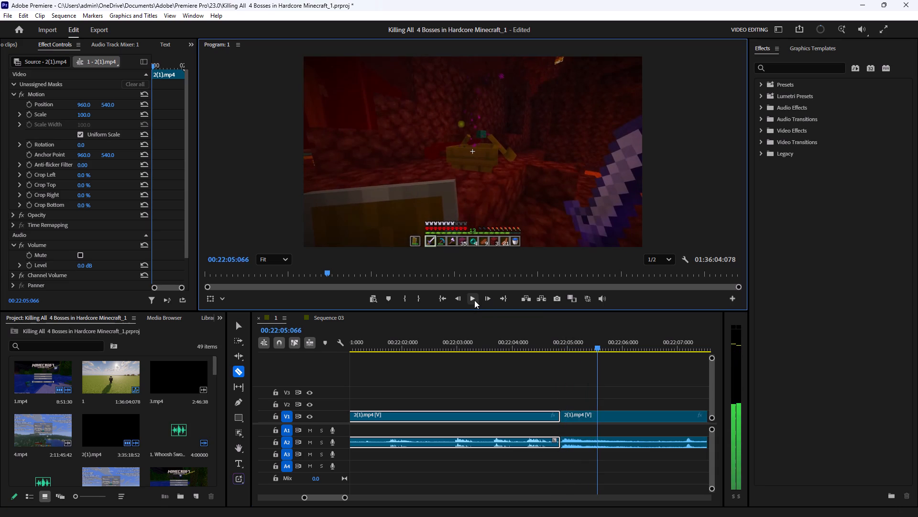
left_click(561, 347)
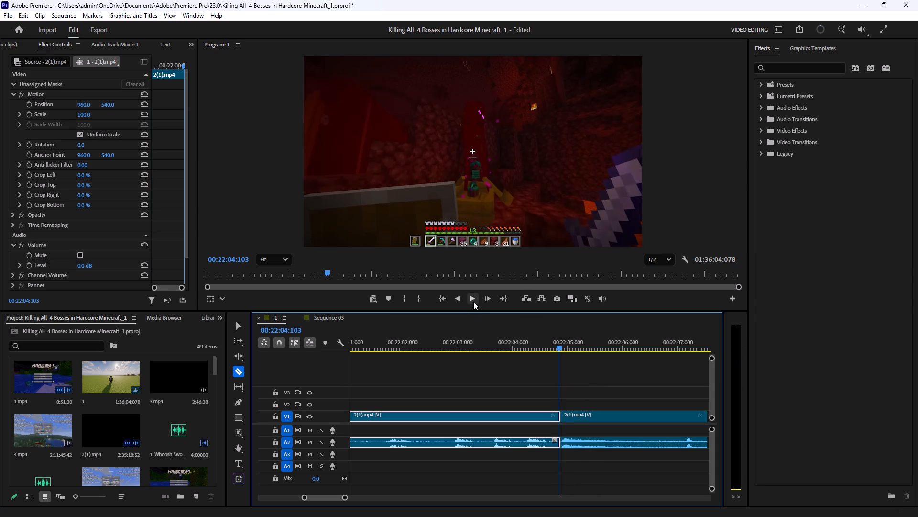
double_click(473, 302)
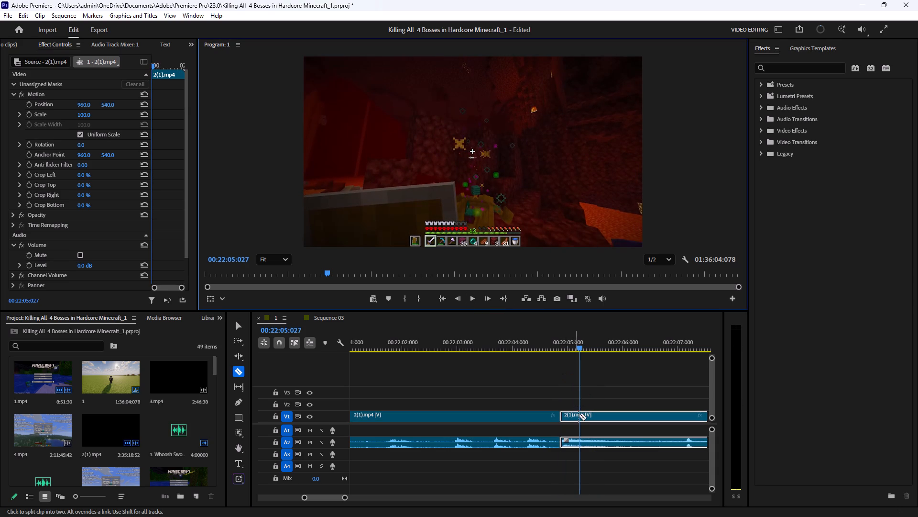
left_click(580, 416)
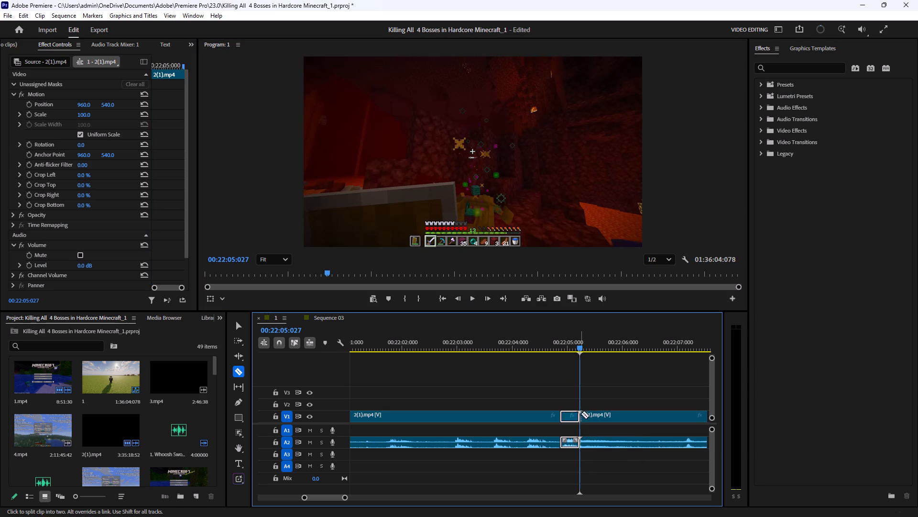
Delete the 2(1).mp4 segment between 00:21:48:066 and 00:22:04:105 with its audio, and close the resulting gap.
left_click(242, 330)
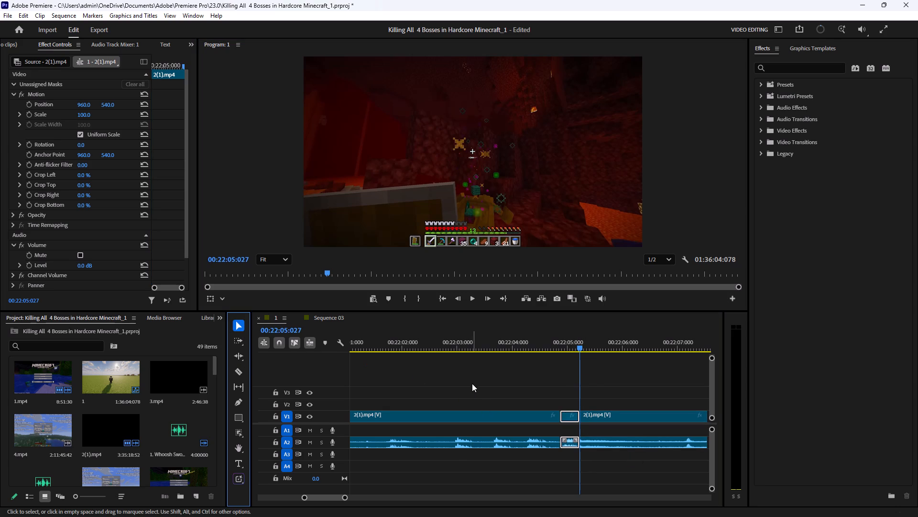
left_click_drag(470, 382, 457, 463)
key("BackSpace")
left_click(501, 417)
key("BackSpace")
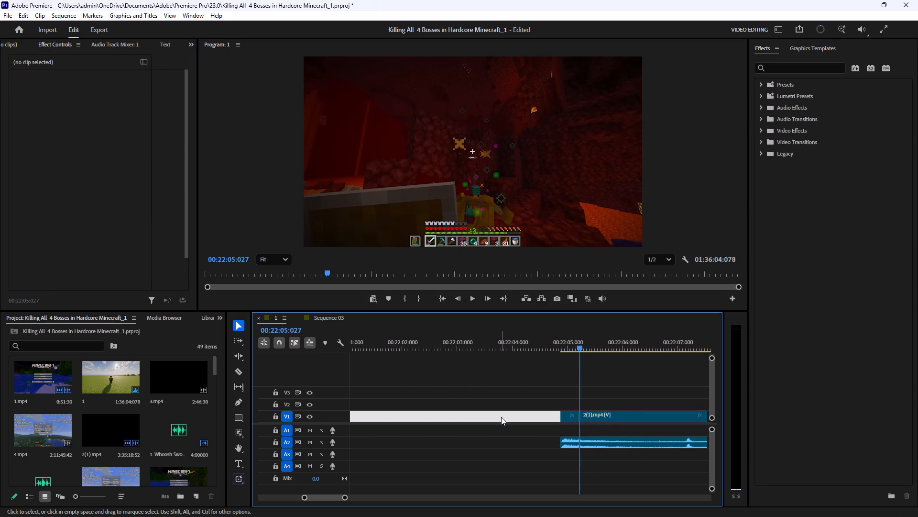
Examine the Nether footage from the closed gap up to about 00:22:21 for the next cut point.
left_click_drag(343, 496, 433, 499)
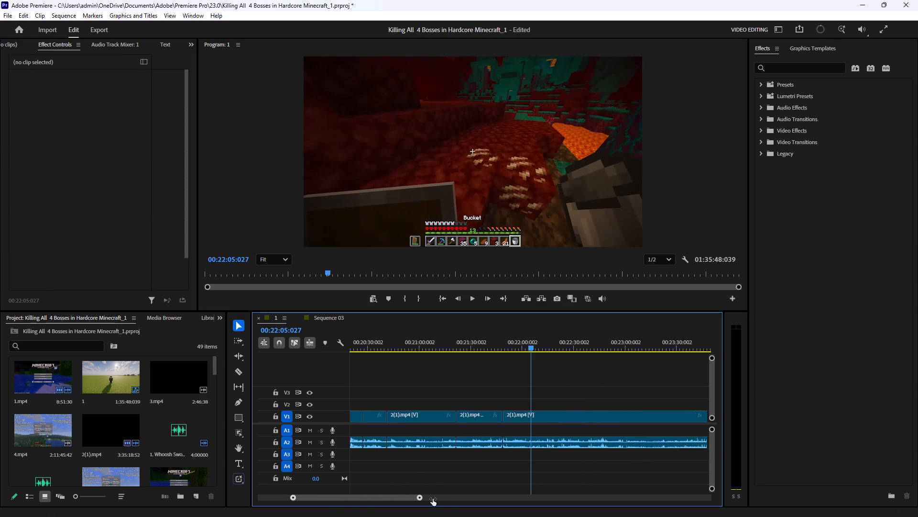
left_click_drag(433, 499, 381, 498)
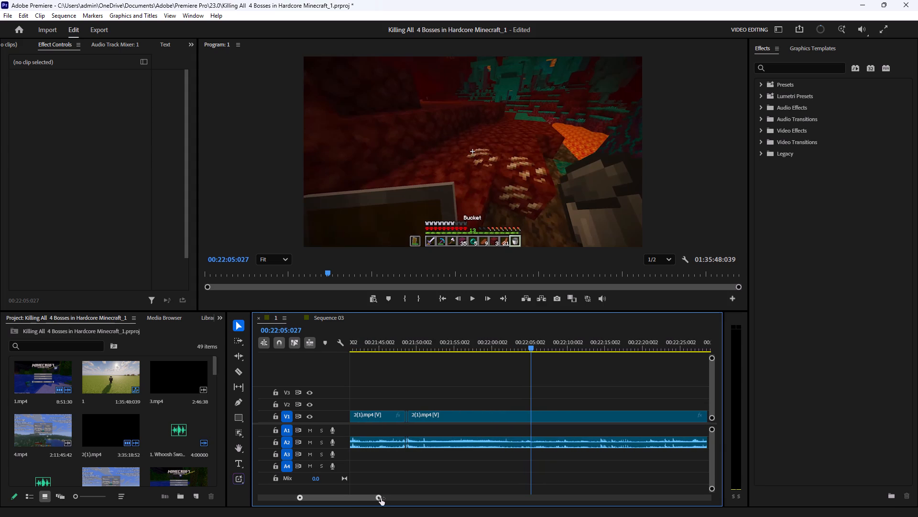
left_click_drag(381, 498, 381, 499)
left_click_drag(407, 348, 505, 367)
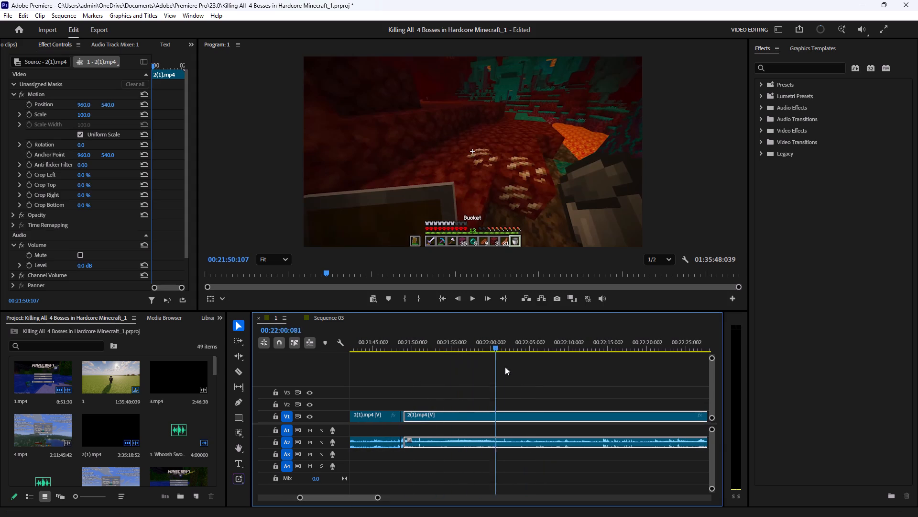
left_click_drag(505, 367, 613, 372)
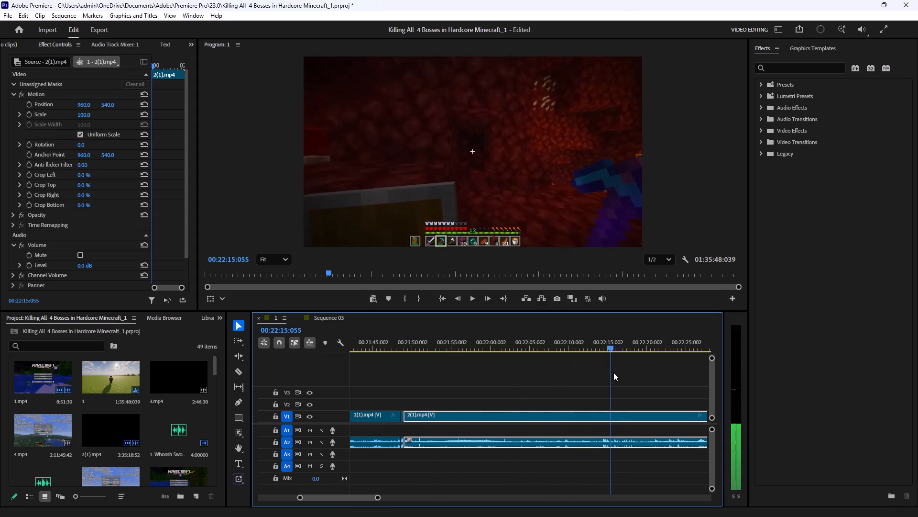
left_click_drag(613, 372, 653, 377)
left_click_drag(380, 497, 374, 494)
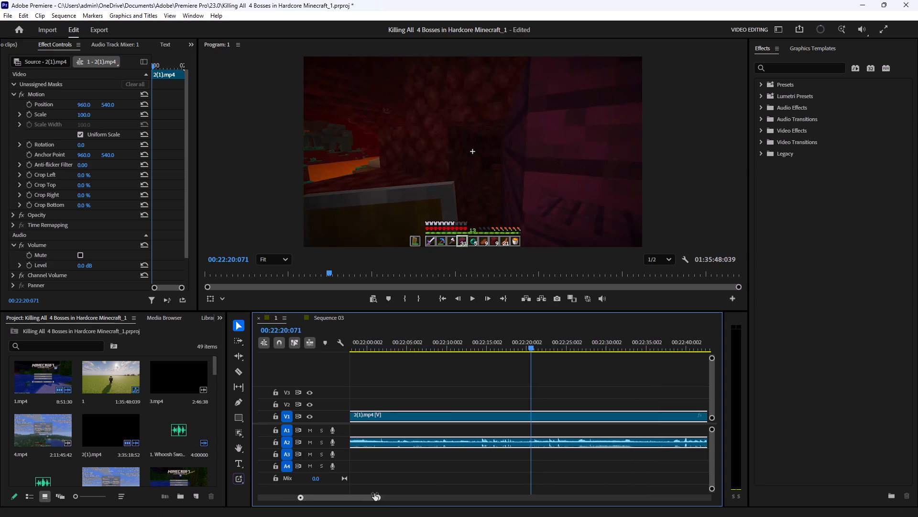
left_click_drag(374, 494, 340, 492)
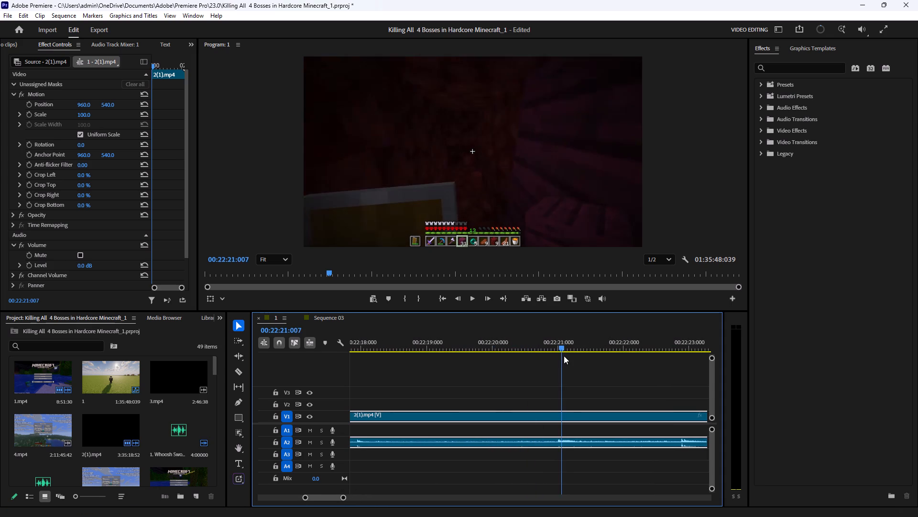
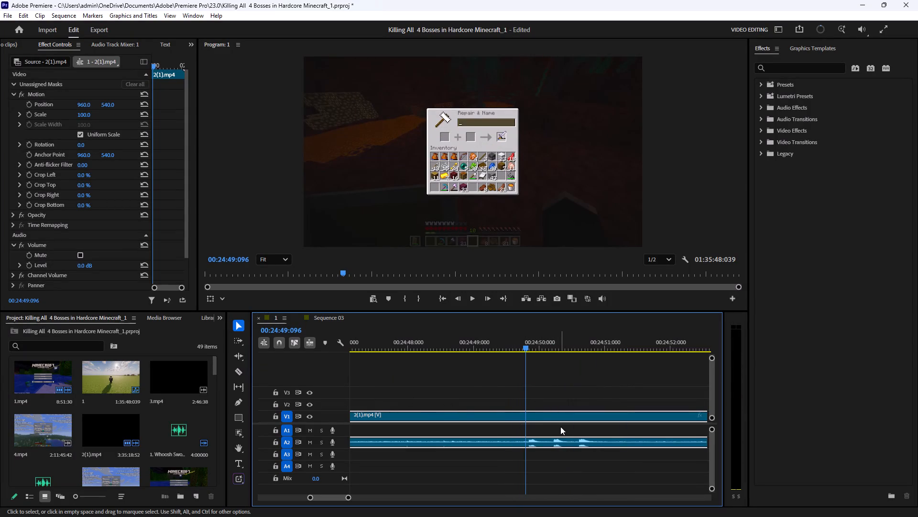
Split the 2(1).mp4 clip at 00:24:49:096 and remove the segment before the cut with its audio, closing the gap.
key("c")
left_click(524, 414)
left_click(238, 321)
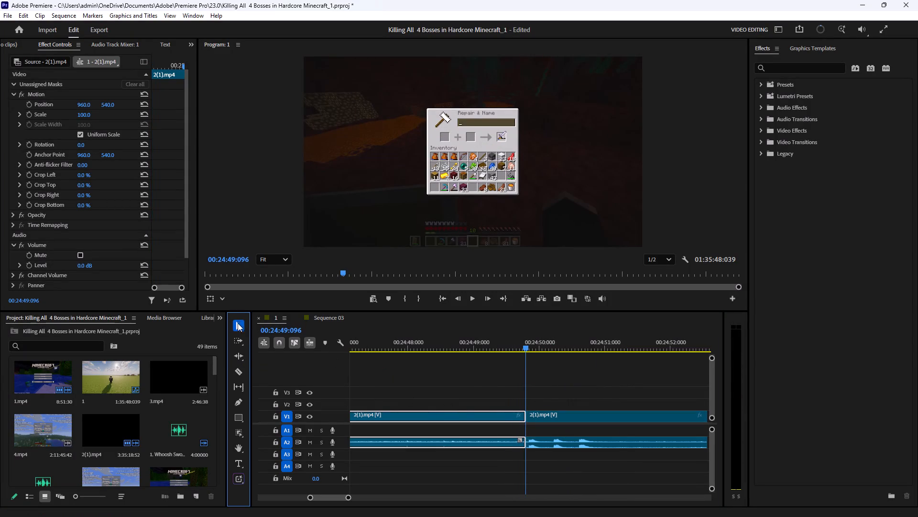
left_click_drag(449, 377, 426, 475)
key("BackSpace")
left_click(468, 413)
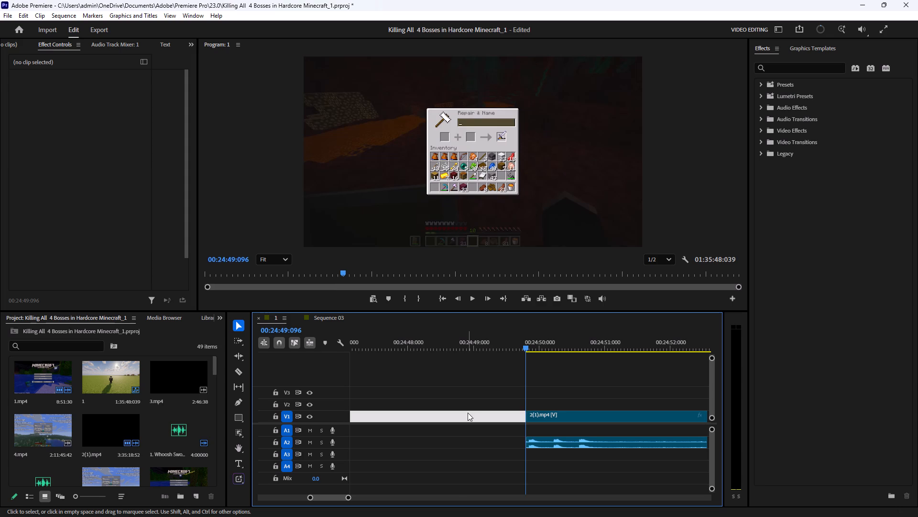
key("BackSpace")
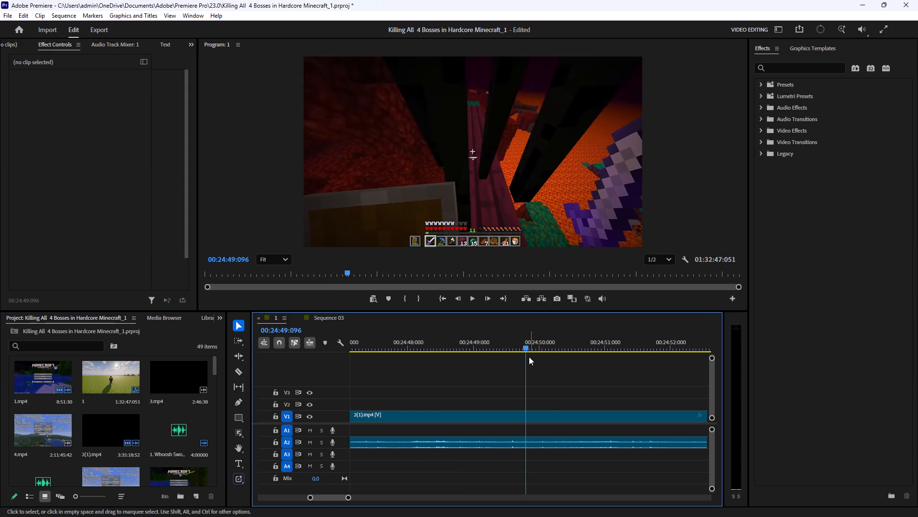
Scrub back through the enderman footage from 00:24:49:096 to the join at 00:21:48:108.
left_click_drag(524, 348, 585, 348)
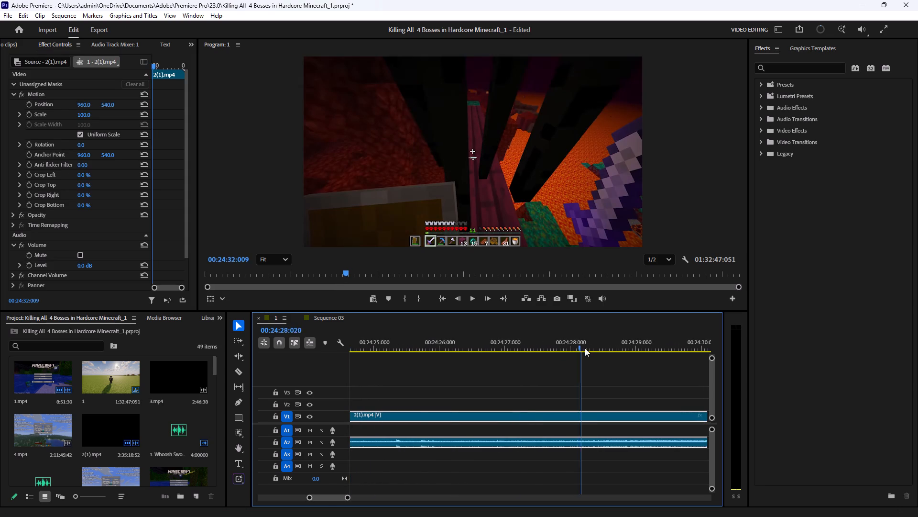
left_click_drag(585, 348, 286, 319)
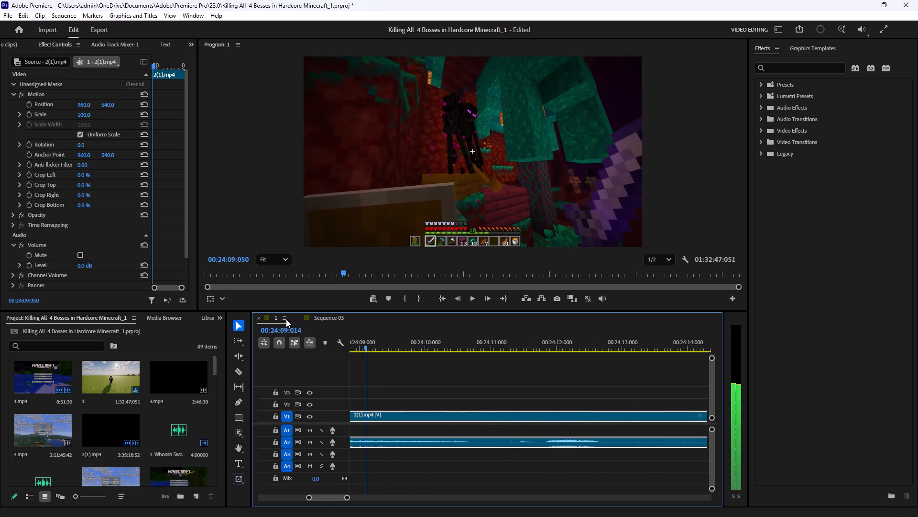
left_click_drag(286, 319, 482, 346)
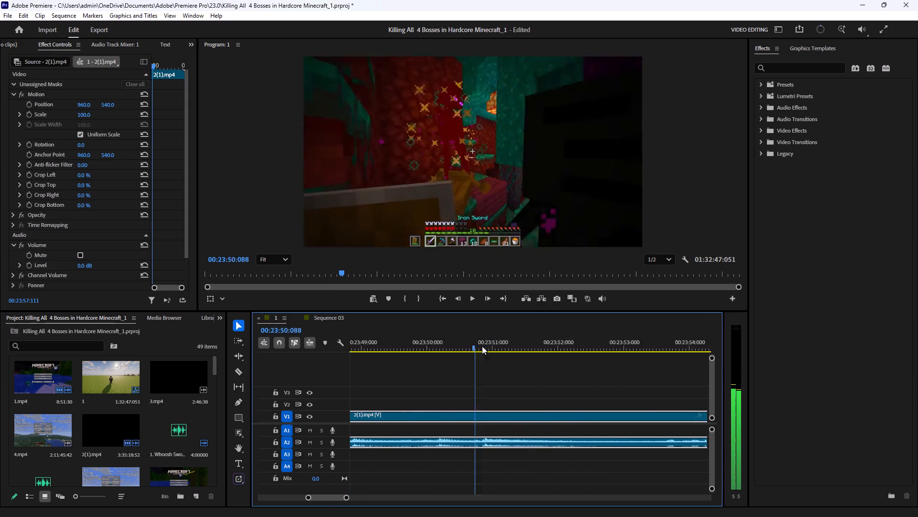
left_click_drag(482, 346, 260, 328)
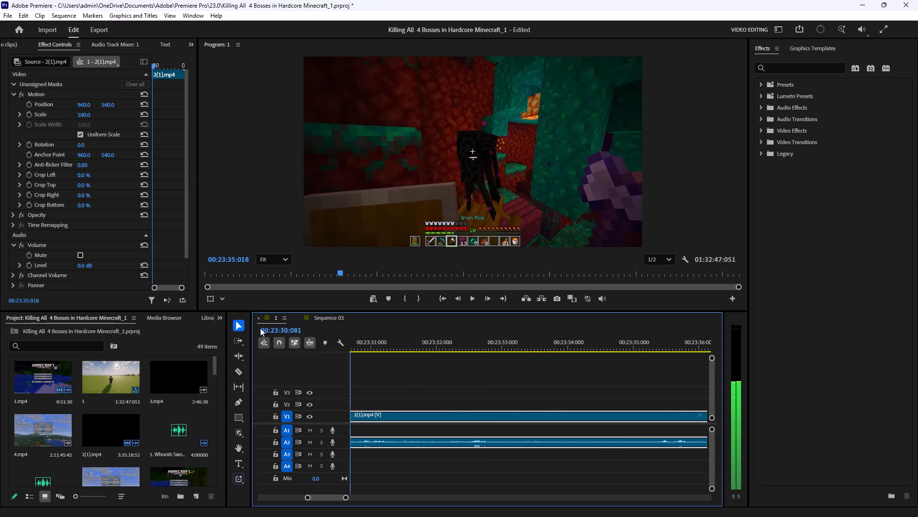
left_click_drag(260, 328, 177, 321)
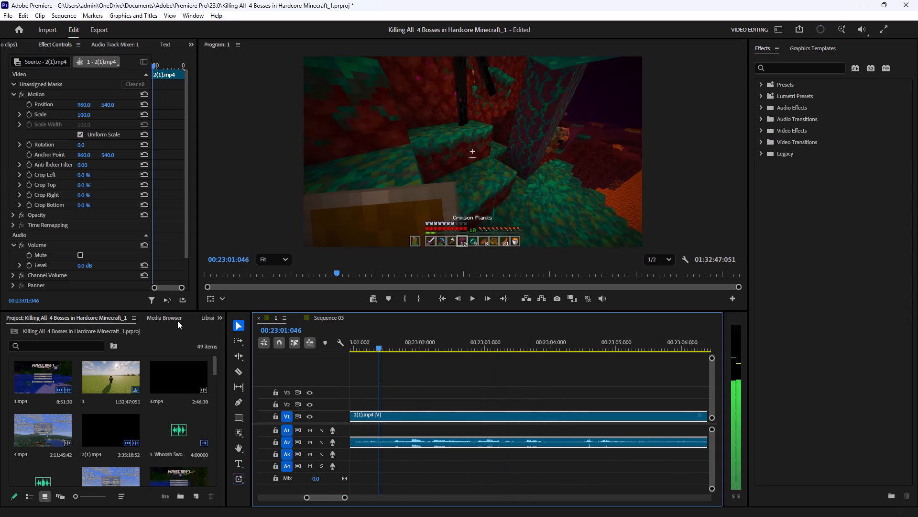
left_click_drag(177, 321, 177, 321)
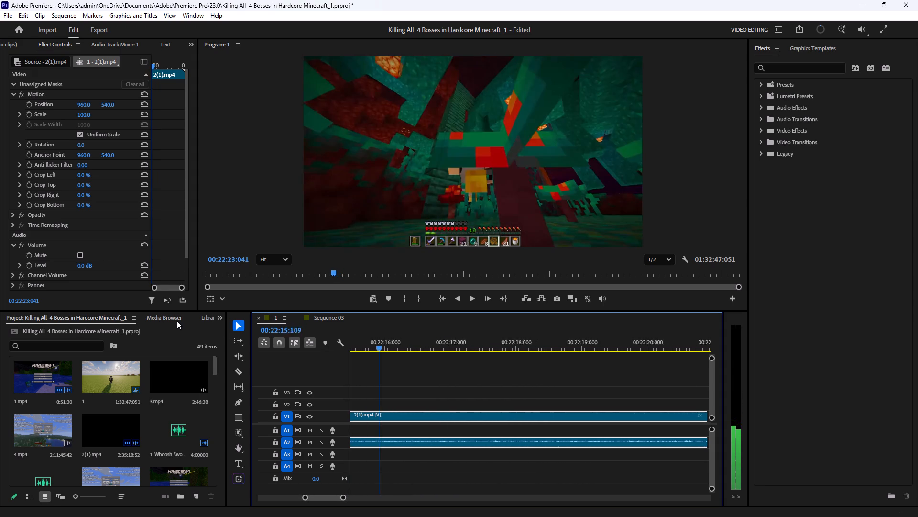
left_click_drag(177, 321, 657, 365)
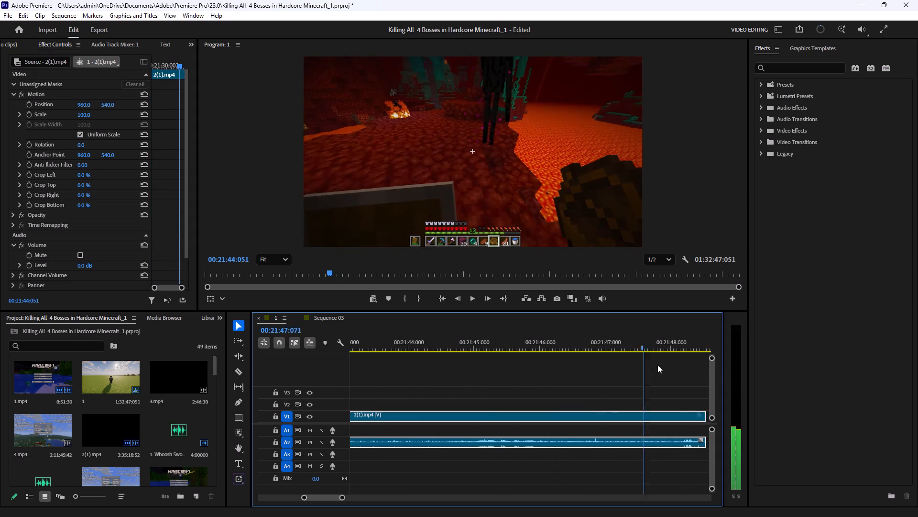
left_click_drag(657, 365, 639, 359)
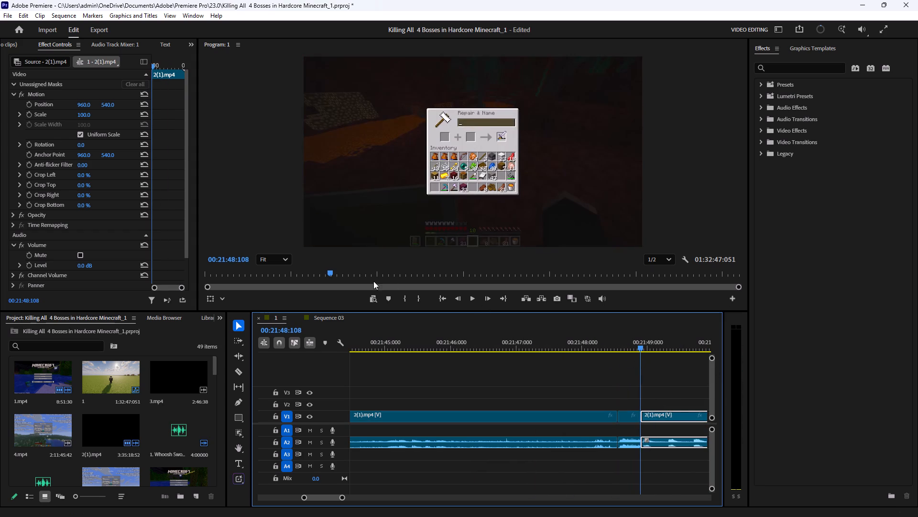
Extend the start of the 2(1).mp4 anvil segment about one second earlier and butt it against the preceding segment at 00:21:48:108.
left_click(470, 300)
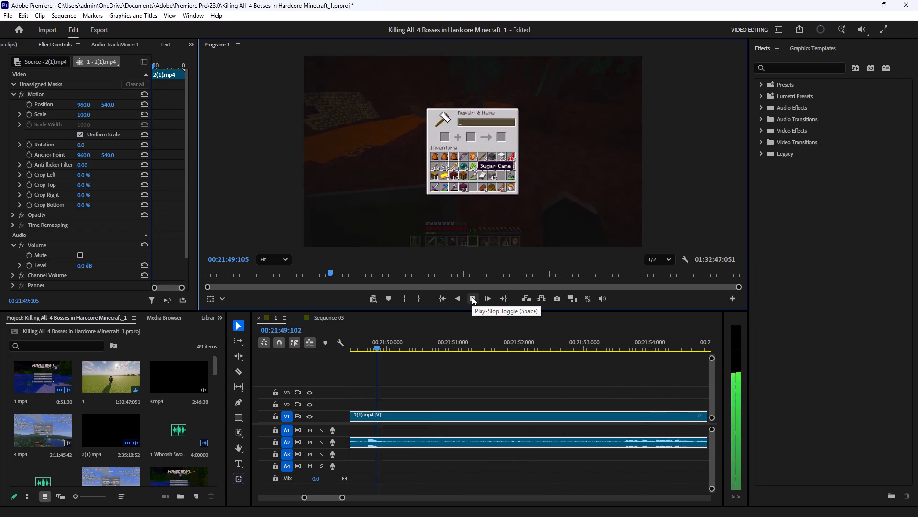
left_click(472, 297)
left_click_drag(442, 413, 499, 413)
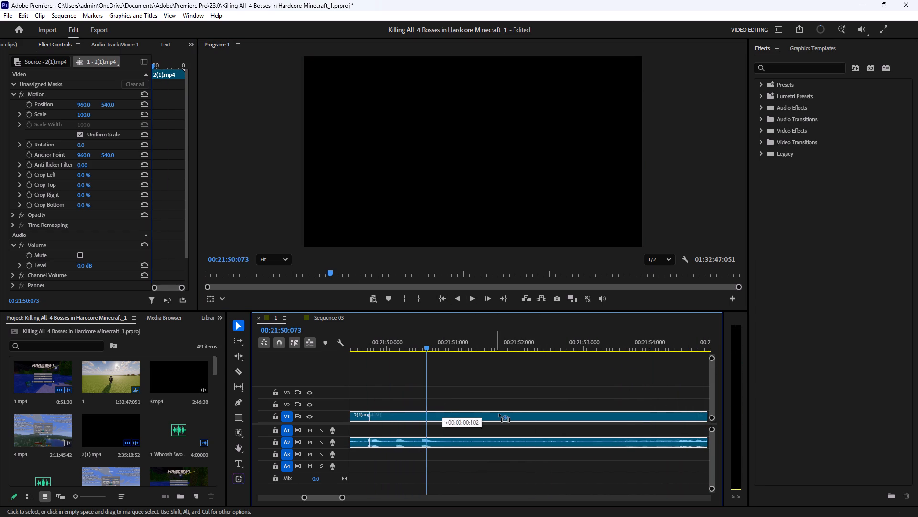
left_click_drag(499, 413, 617, 417)
left_click_drag(493, 416, 415, 422)
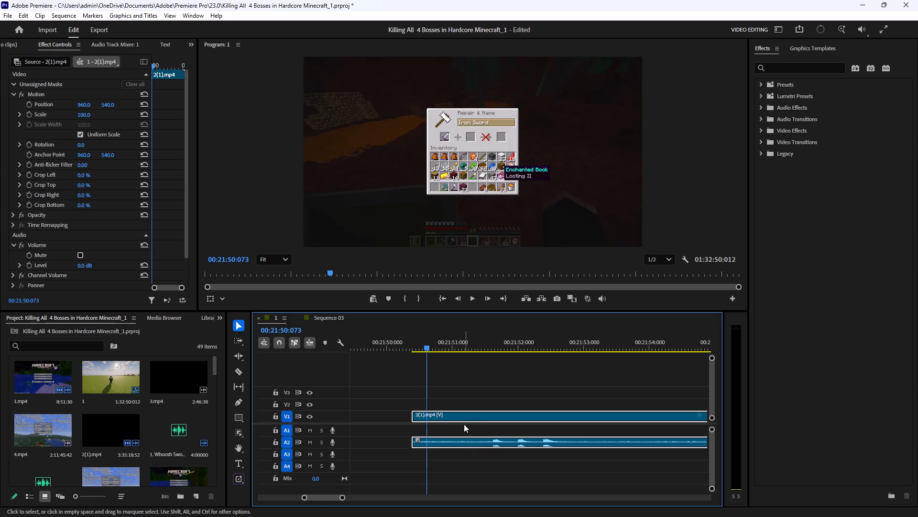
left_click_drag(461, 419, 673, 421)
Play across the adjusted join into the anvil footage and split the 2(1).mp4 clip at 00:21:51:036.
left_click(605, 343)
left_click(472, 300)
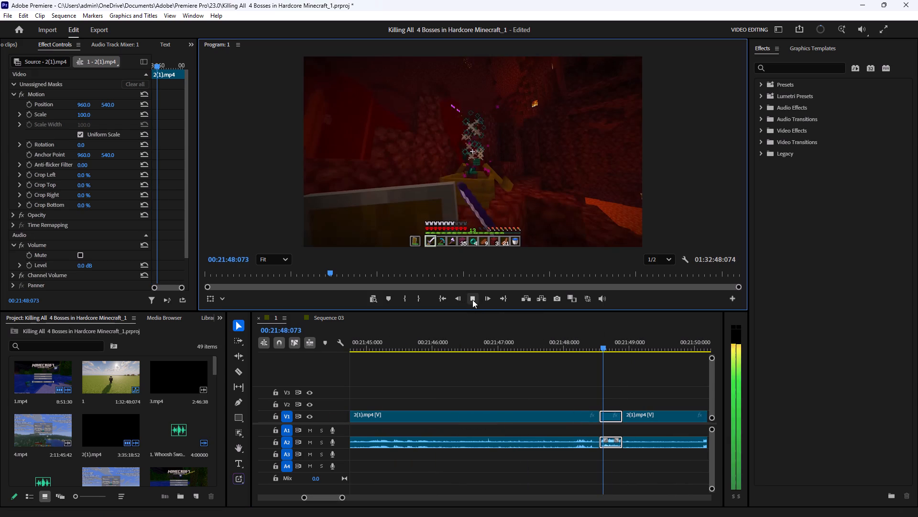
left_click(472, 298)
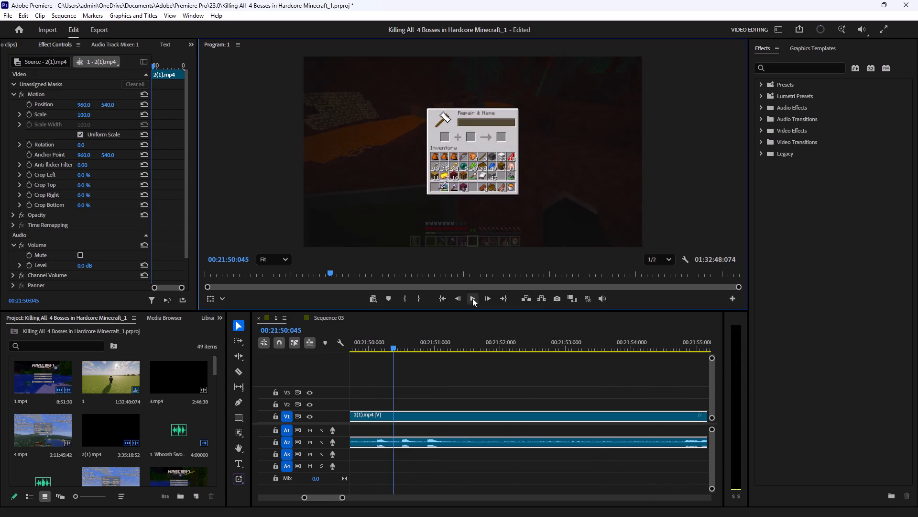
left_click(472, 298)
left_click(472, 298)
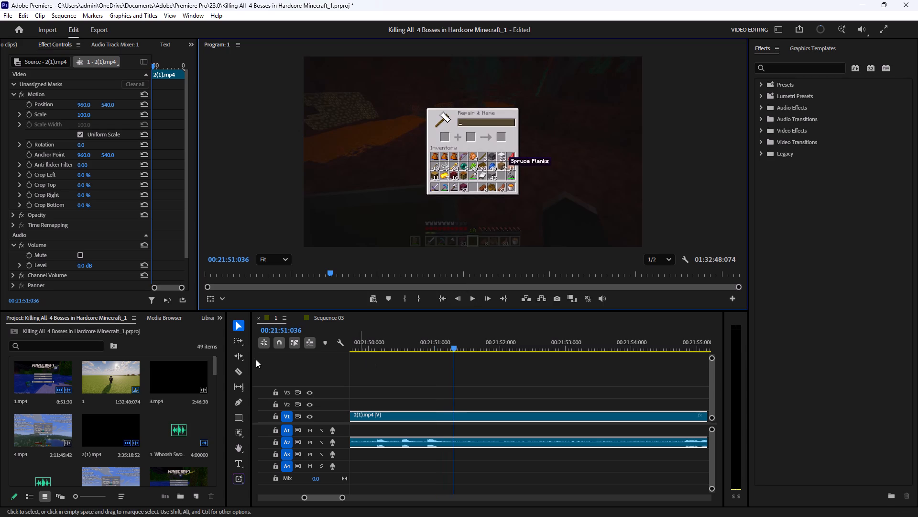
left_click(237, 369)
left_click(453, 414)
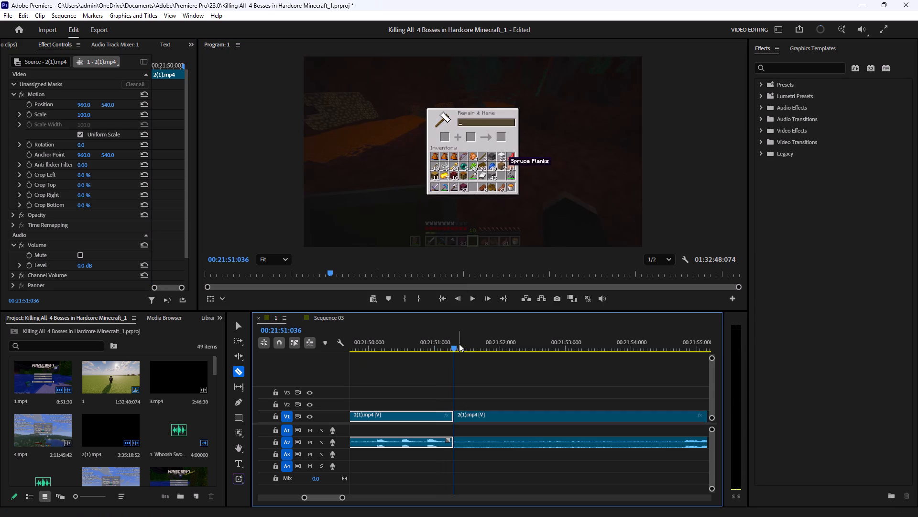
Scrub forward through the 2(1).mp4 Nether footage from 00:21:51:036 to the enderman encounter at 00:23:08:109.
left_click_drag(457, 346, 542, 360)
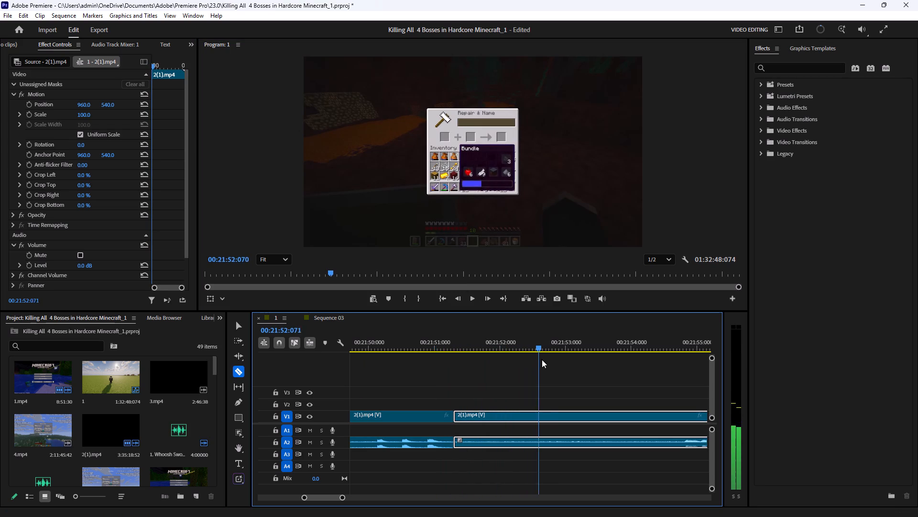
left_click_drag(542, 360, 734, 371)
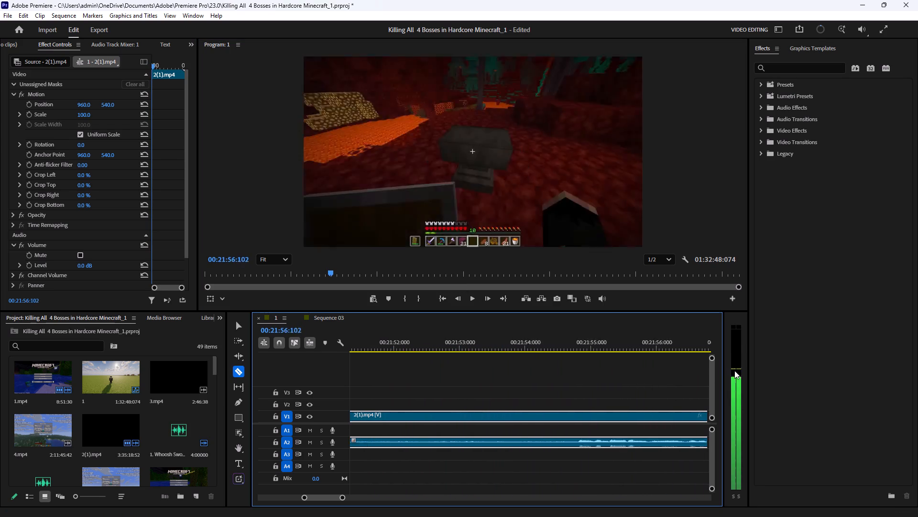
left_click_drag(734, 371, 581, 374)
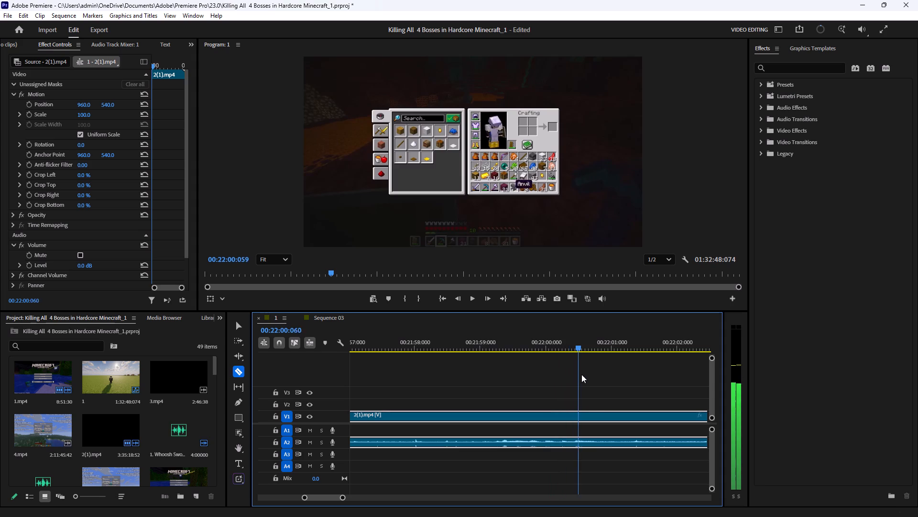
left_click_drag(581, 374, 705, 381)
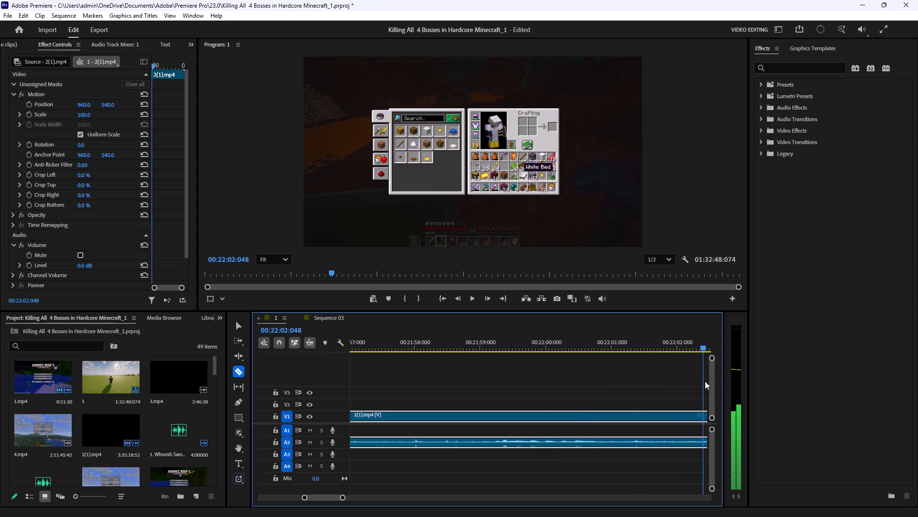
left_click_drag(705, 381, 469, 371)
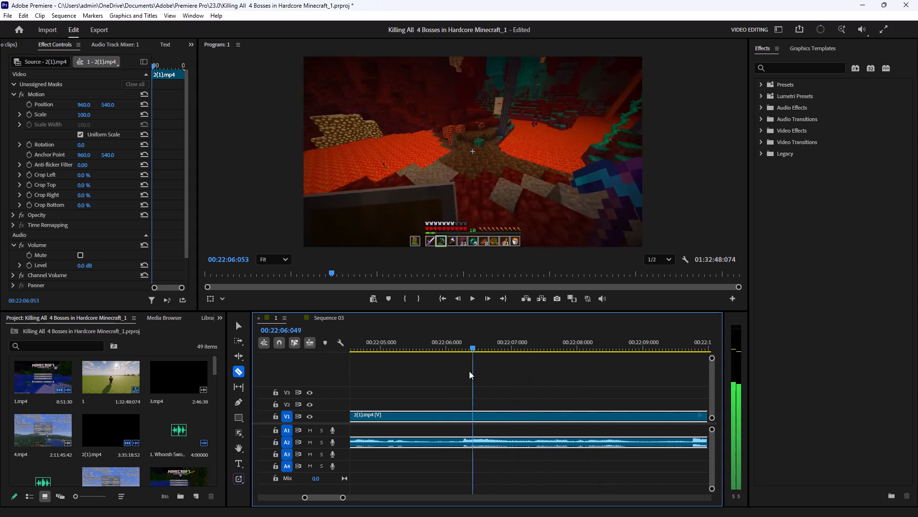
left_click_drag(469, 371, 634, 375)
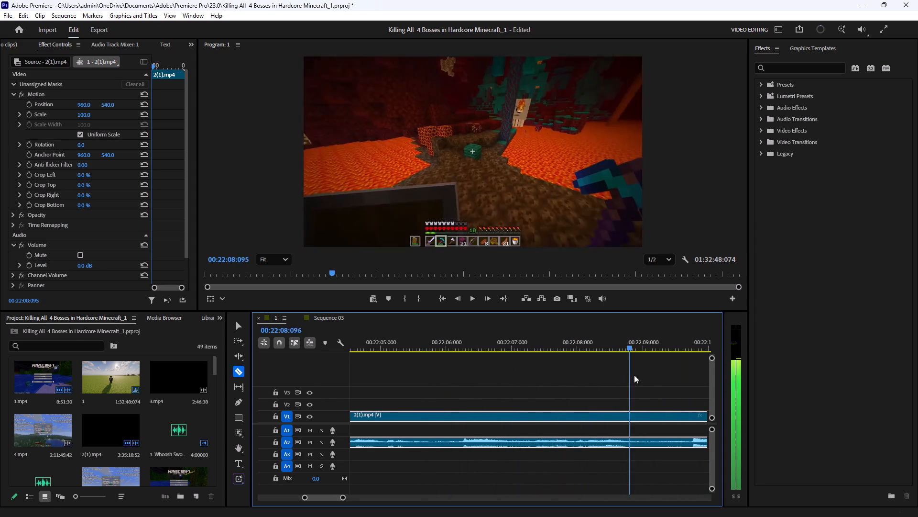
left_click_drag(634, 375, 718, 379)
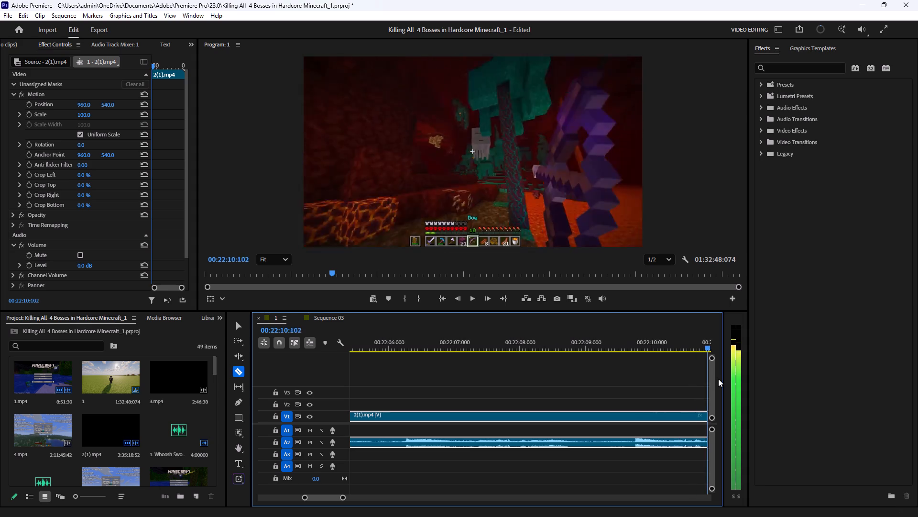
left_click_drag(718, 379, 689, 382)
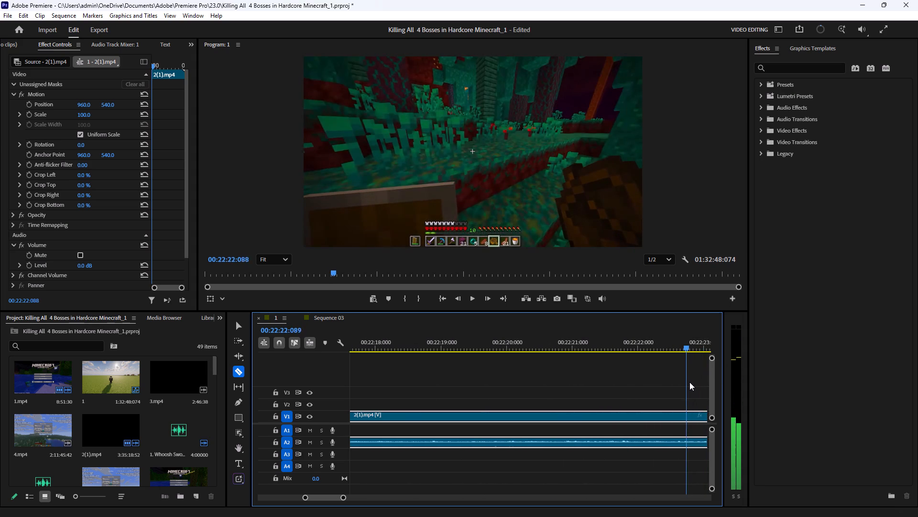
left_click_drag(689, 382, 711, 382)
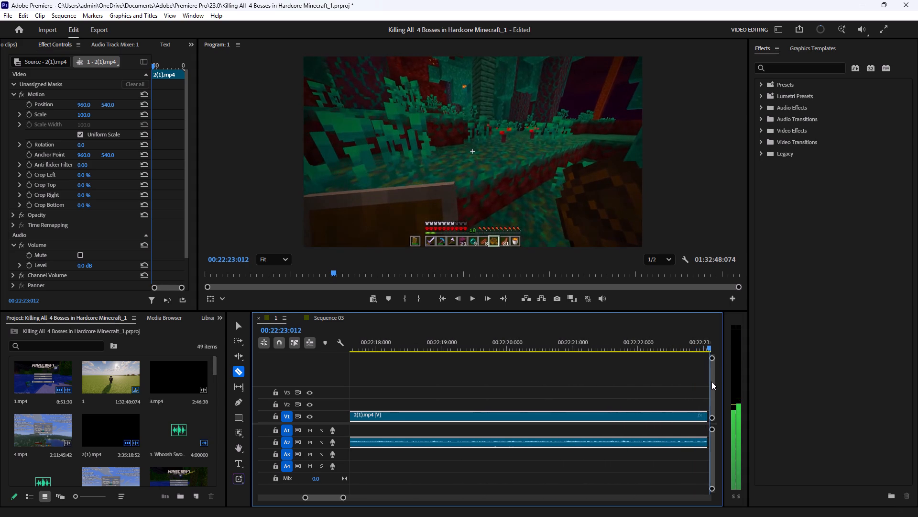
left_click_drag(711, 382, 715, 382)
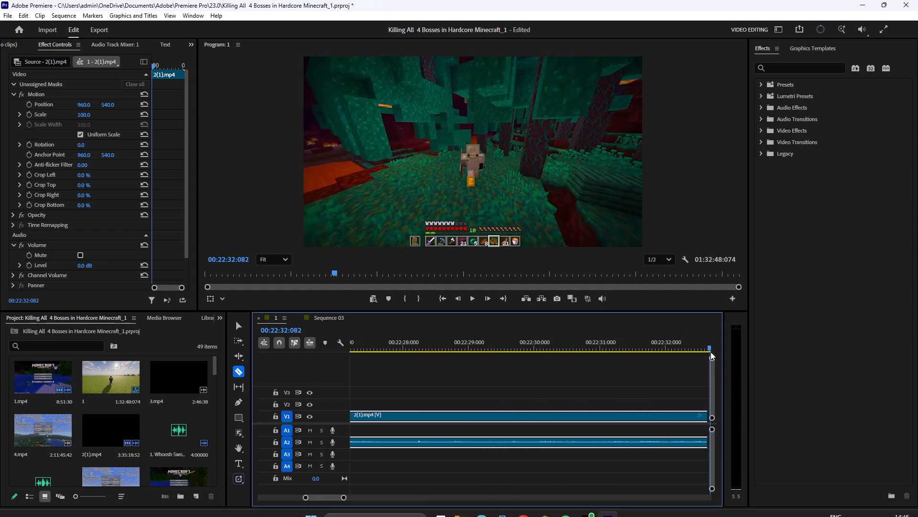
left_click_drag(709, 347, 718, 347)
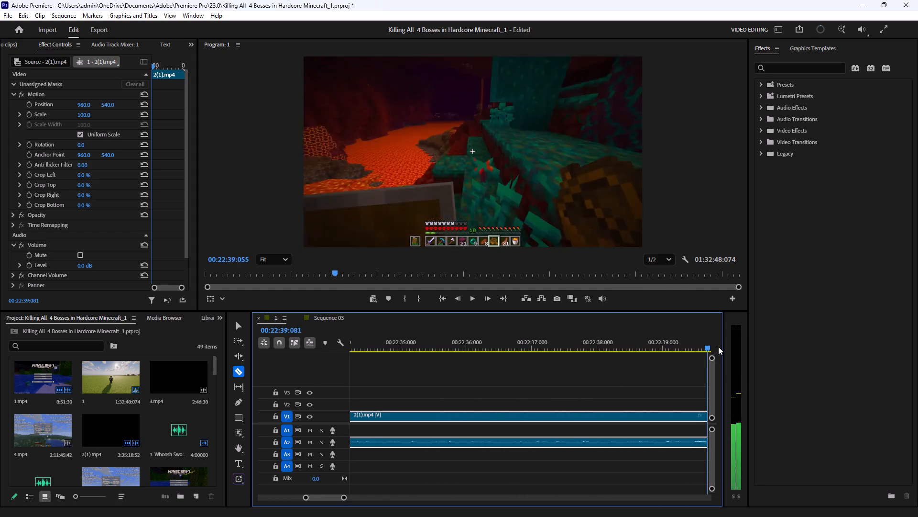
left_click_drag(718, 347, 717, 348)
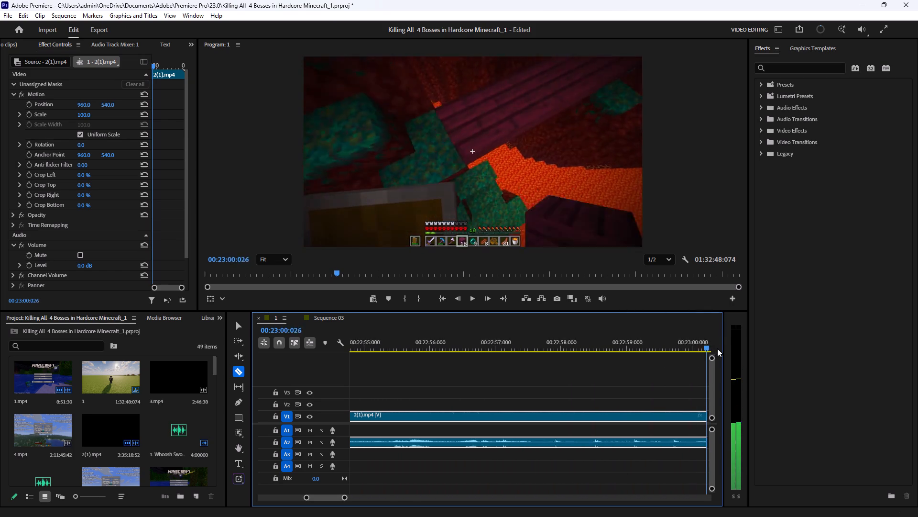
left_click_drag(717, 348, 691, 354)
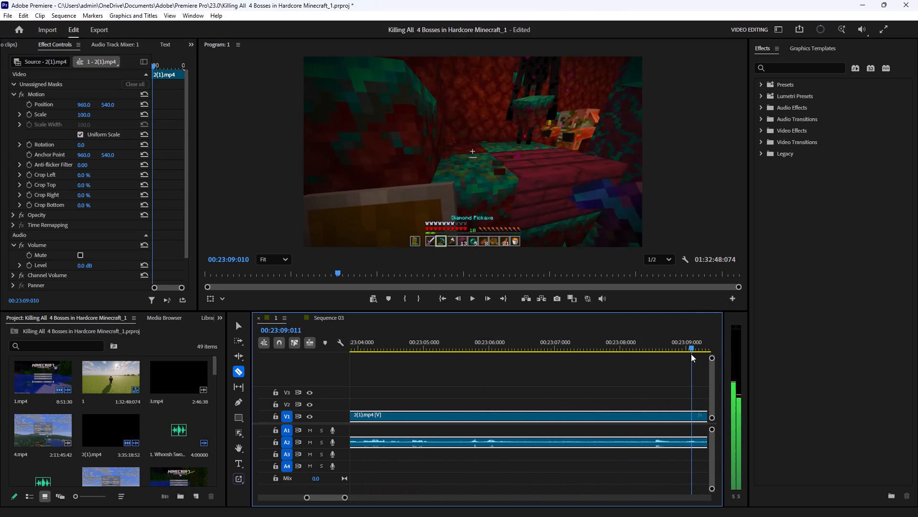
left_click_drag(691, 354, 678, 361)
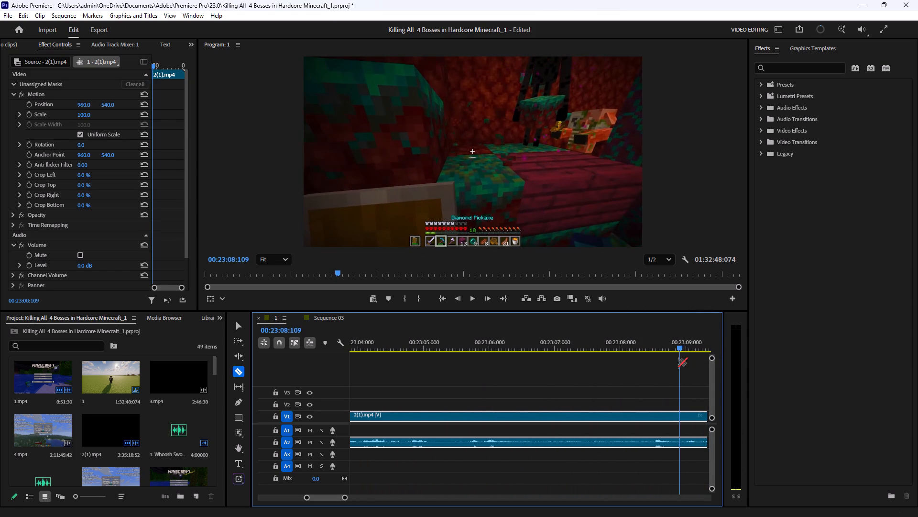
left_click(342, 497)
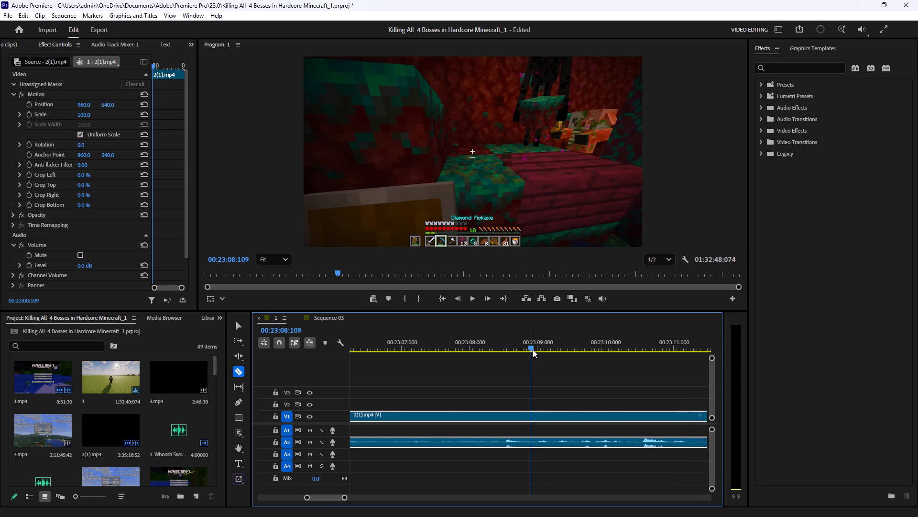
Examine the enderman-in-boat fight frame by frame from 00:23:08:109 to the killing hit around 00:23:15:020.
left_click_drag(533, 349, 671, 359)
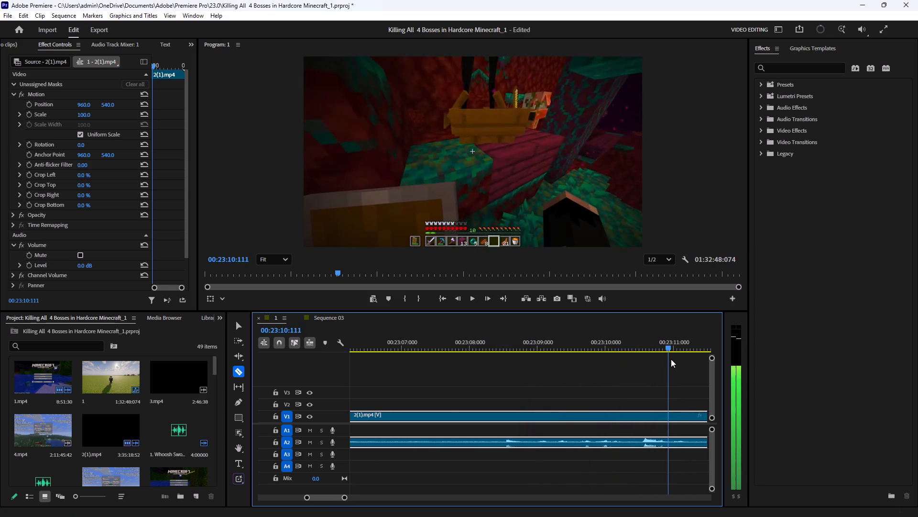
left_click_drag(671, 359, 679, 364)
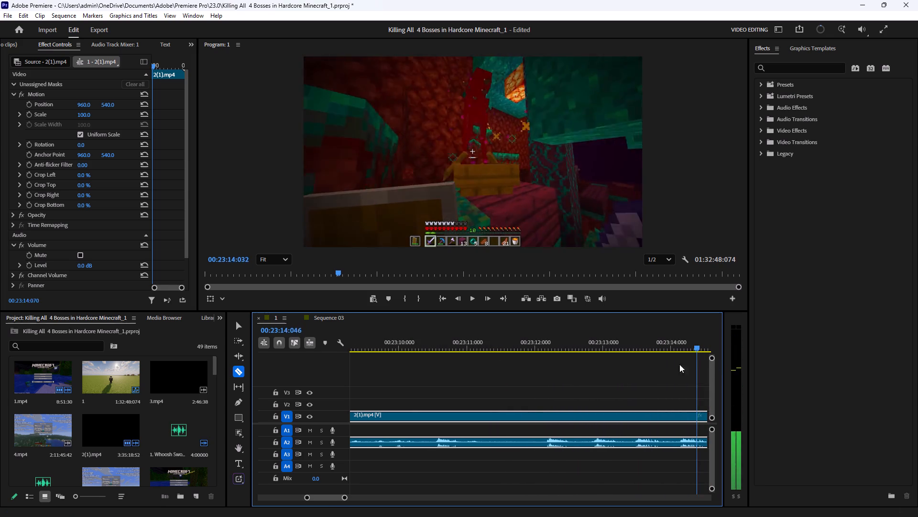
left_click_drag(679, 364, 602, 365)
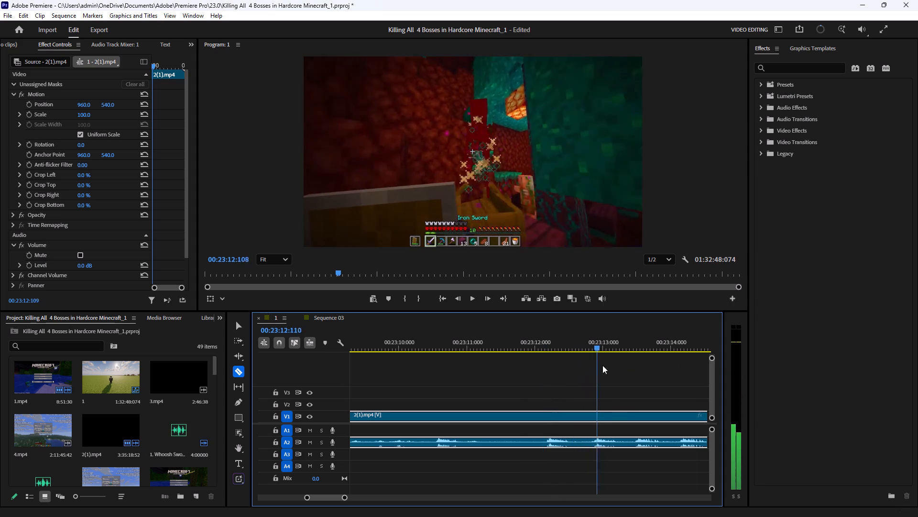
left_click_drag(602, 365, 684, 372)
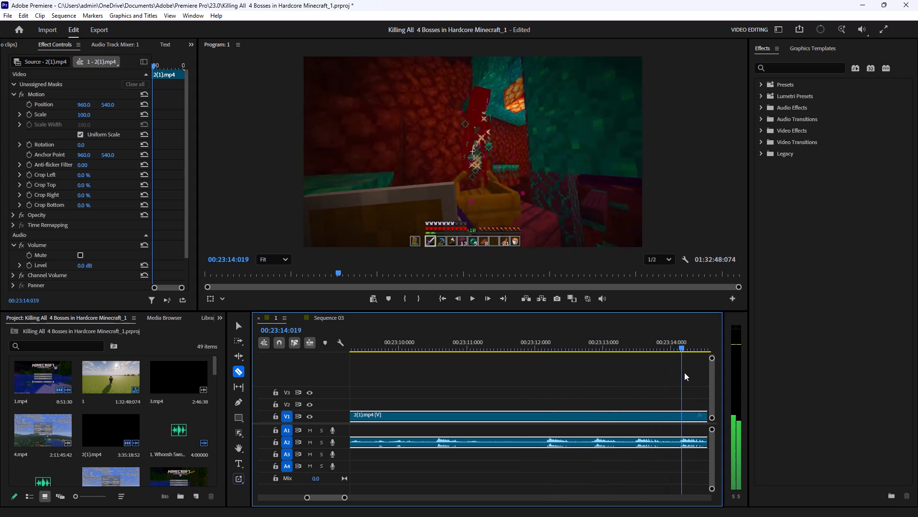
left_click_drag(684, 372, 708, 375)
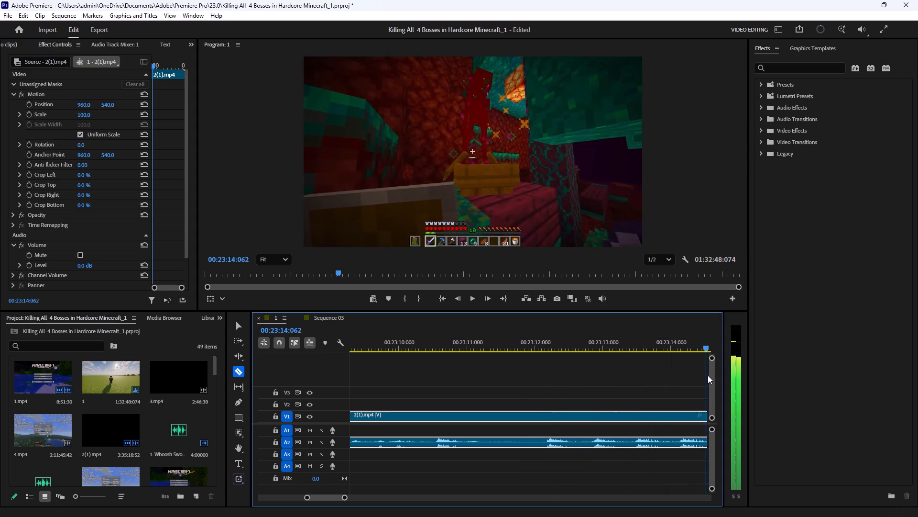
left_click_drag(708, 375, 634, 389)
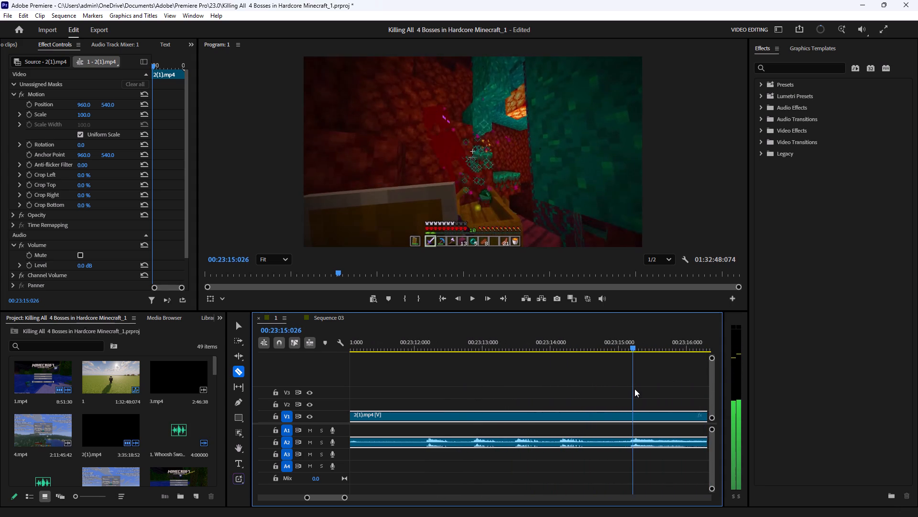
left_click_drag(634, 389, 632, 391)
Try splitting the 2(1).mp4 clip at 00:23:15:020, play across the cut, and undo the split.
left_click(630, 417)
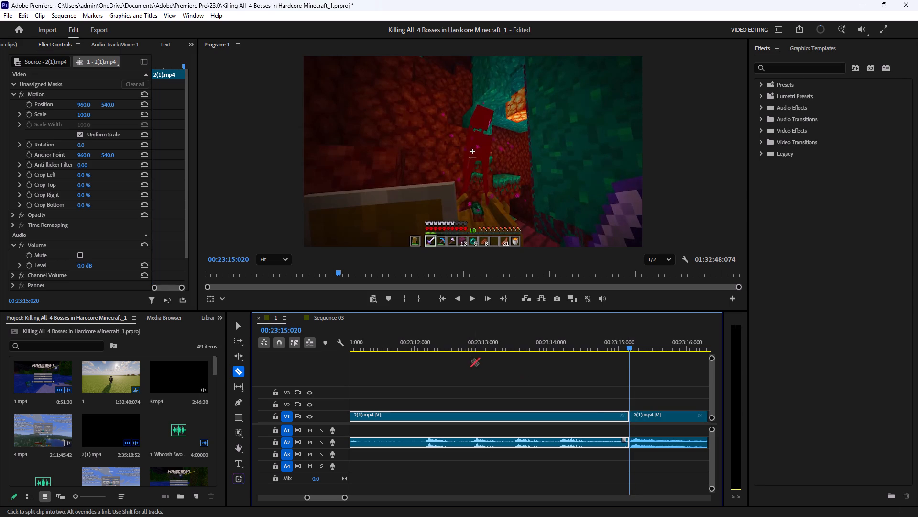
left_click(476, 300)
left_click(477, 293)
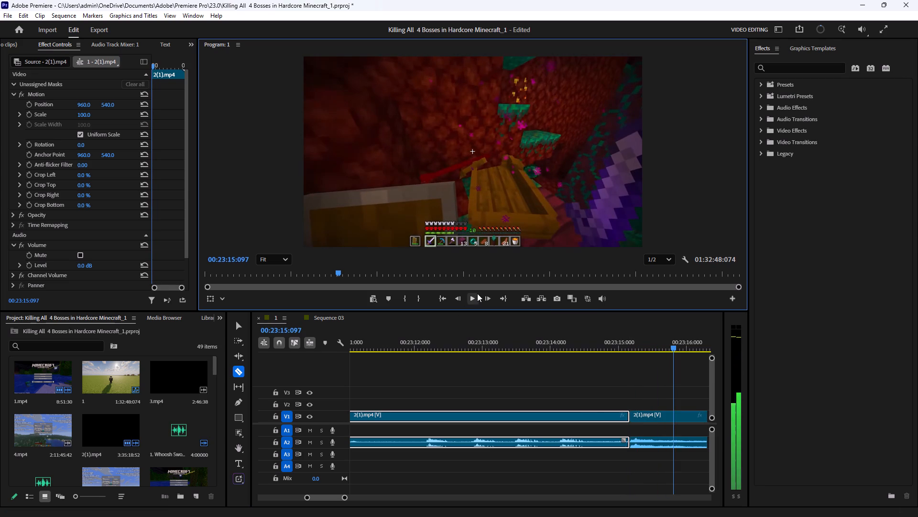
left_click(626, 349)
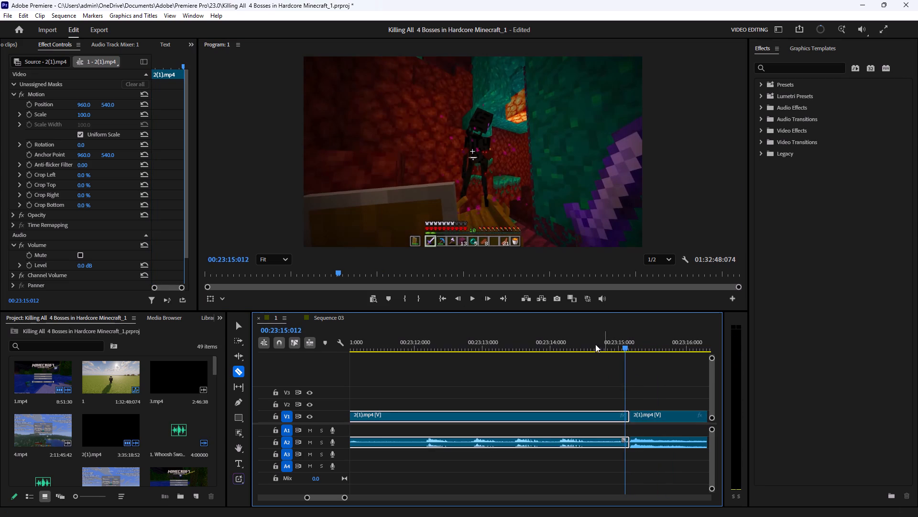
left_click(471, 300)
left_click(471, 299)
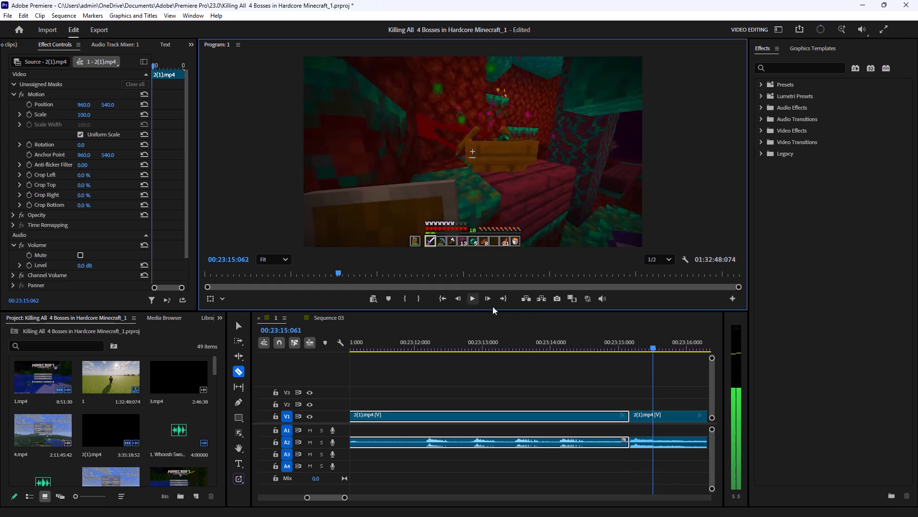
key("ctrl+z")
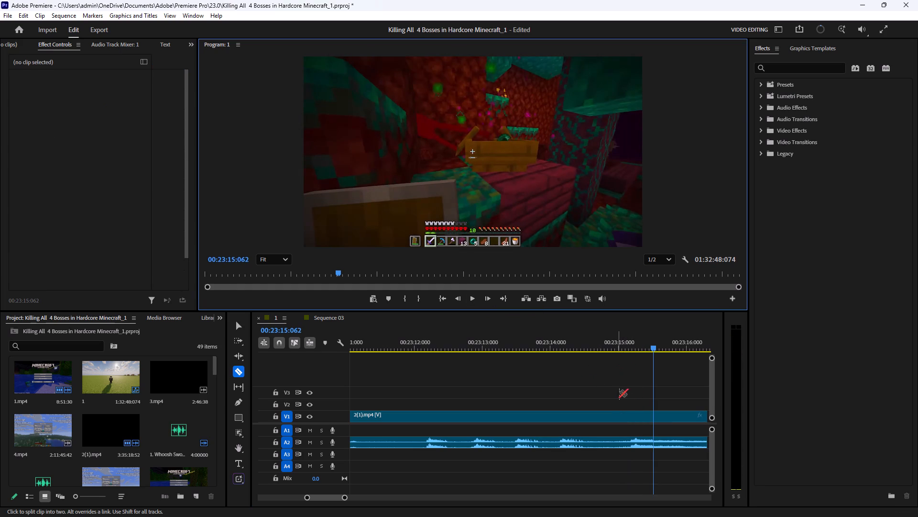
Split the 2(1).mp4 clip a few frames before 00:23:15:020 and play across the new cut.
left_click(626, 413)
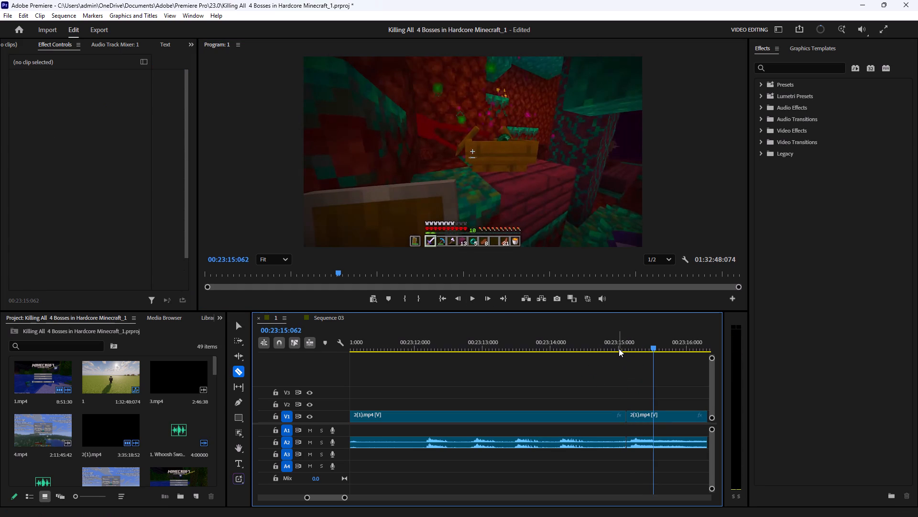
left_click(619, 348)
left_click(474, 302)
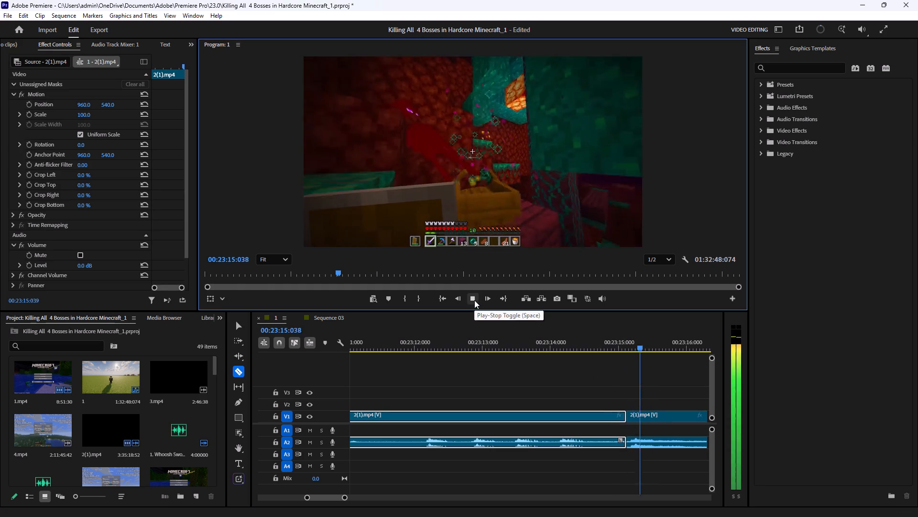
left_click(474, 300)
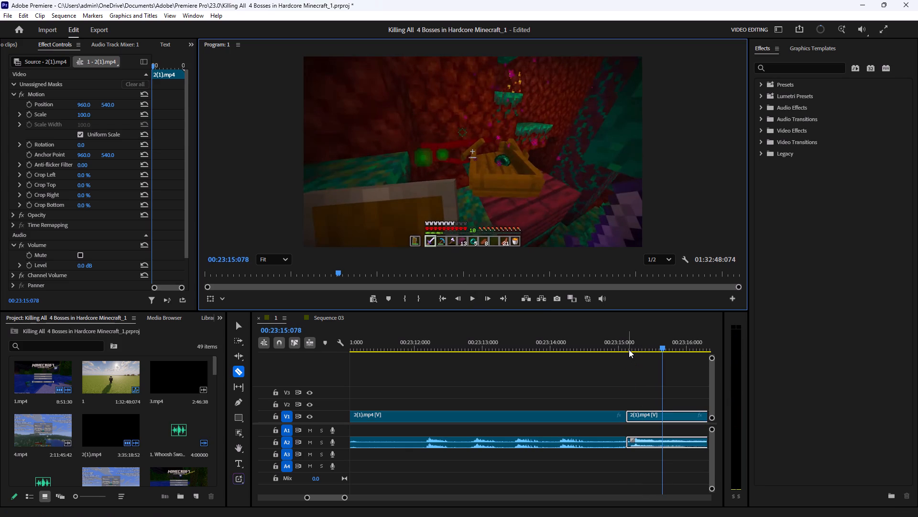
Replay the killing hit from the cut and split the 2(1).mp4 clip again at 00:23:15:066.
left_click(627, 348)
left_click(467, 301)
left_click(468, 301)
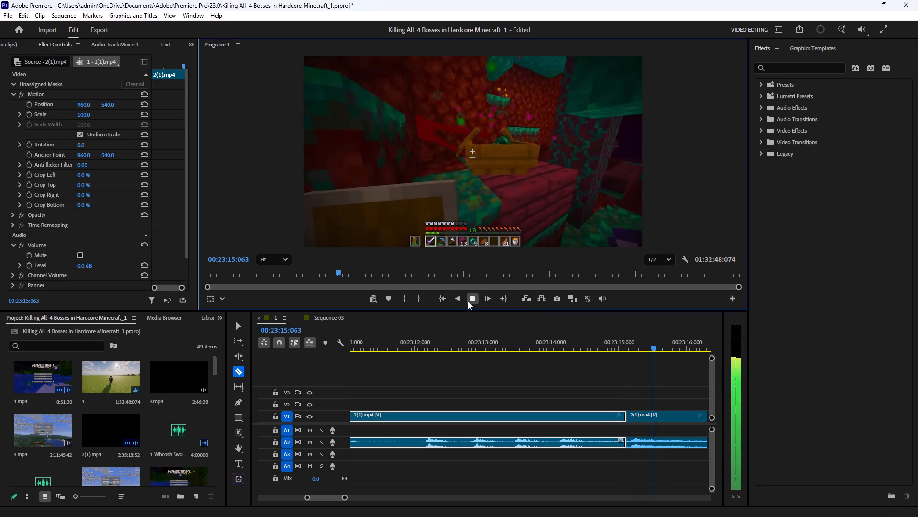
left_click(655, 414)
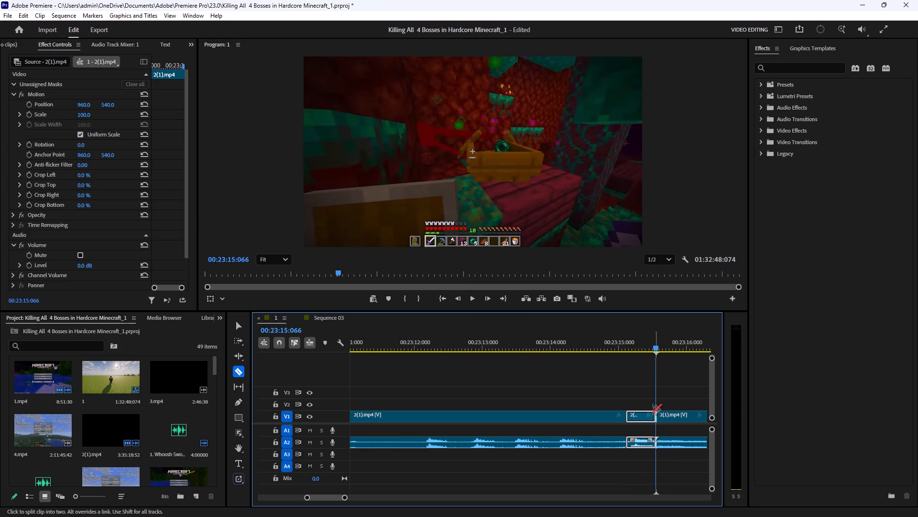
Find the next enderman kill after 00:23:15:066 and split the 2(1).mp4 clip at 00:23:43:010 and again a fraction of a second later.
left_click_drag(655, 349, 686, 353)
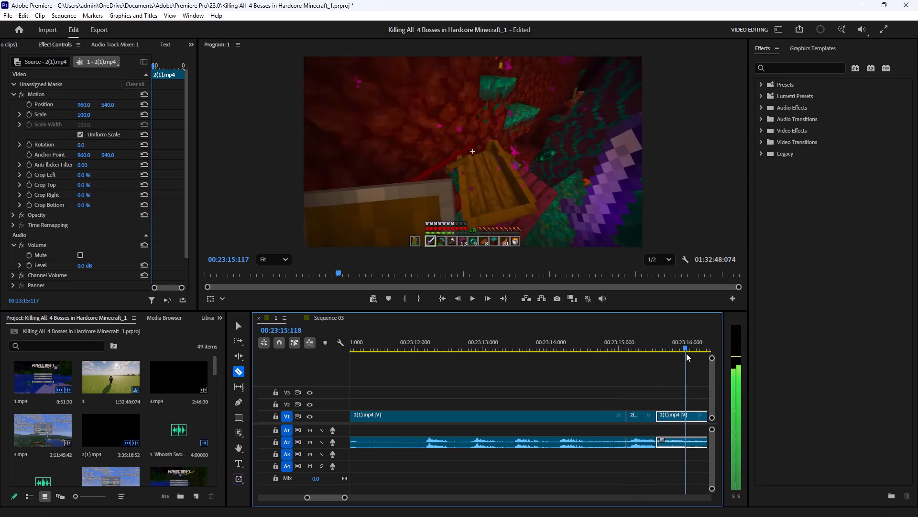
left_click_drag(686, 353, 546, 352)
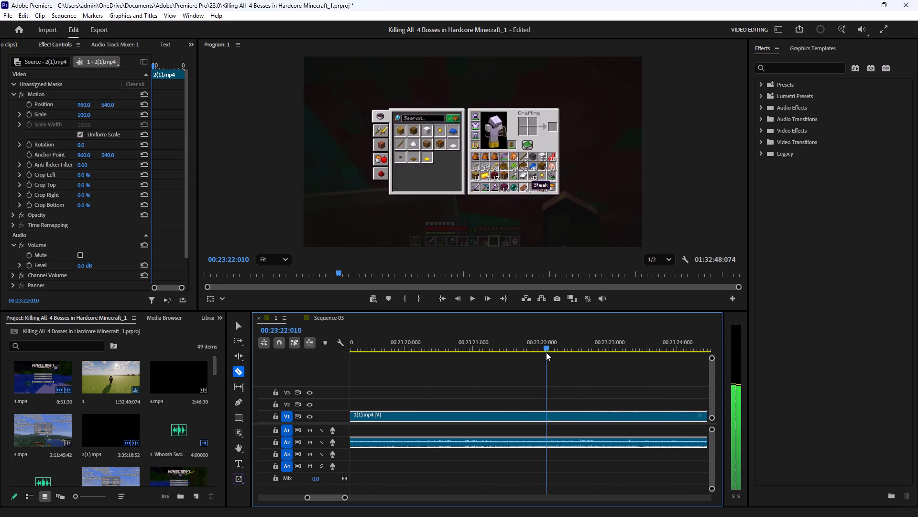
left_click_drag(546, 352, 696, 360)
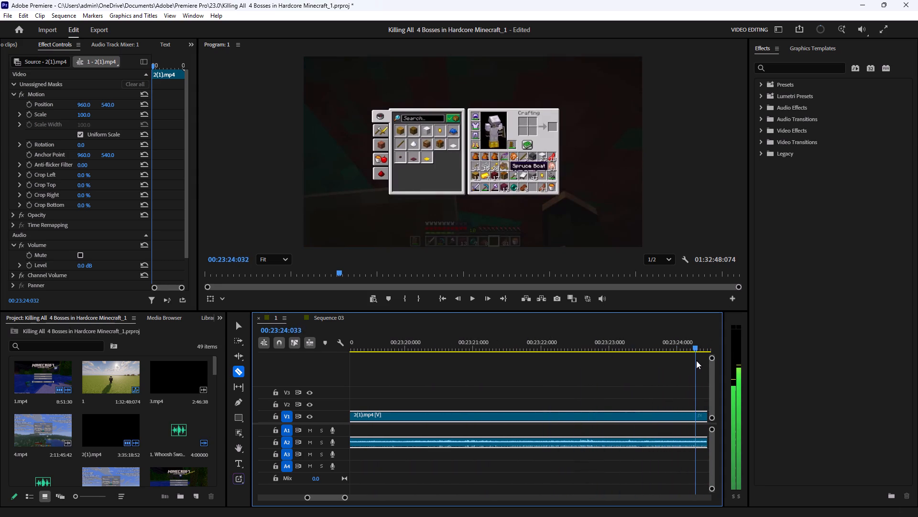
left_click_drag(696, 360, 711, 361)
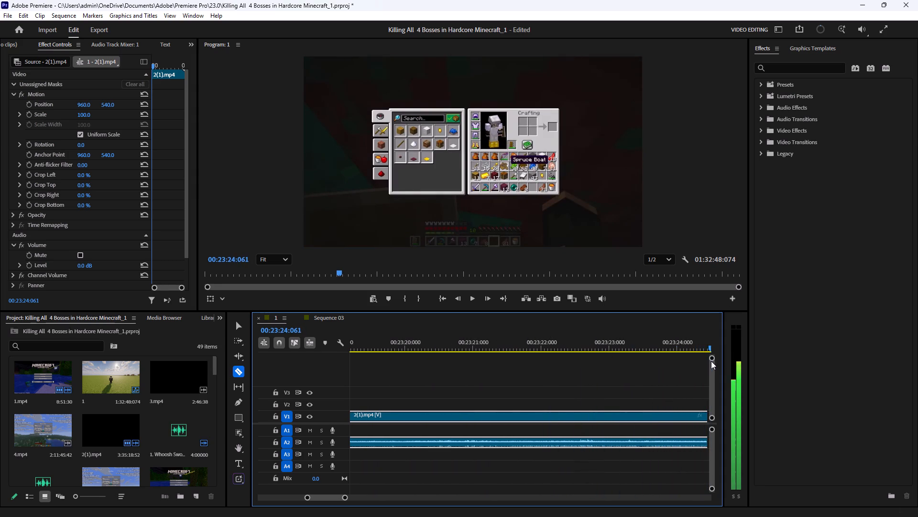
left_click_drag(711, 361, 715, 361)
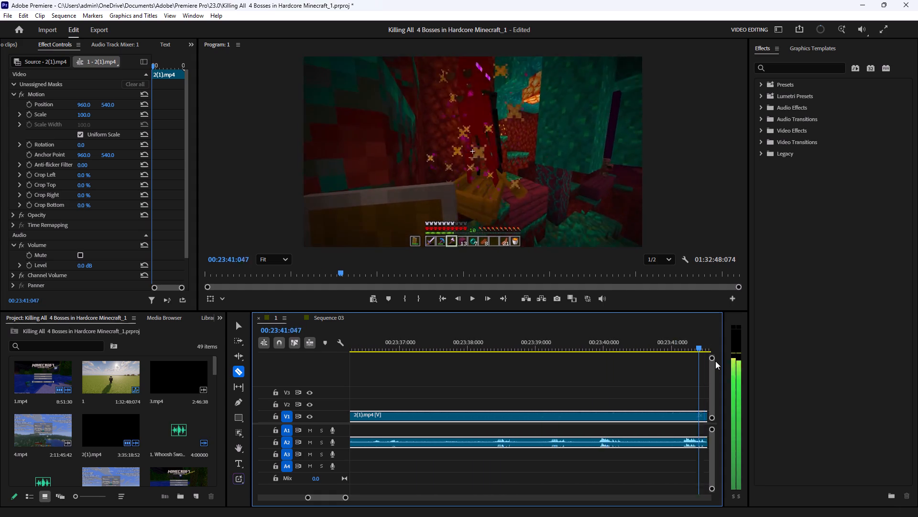
left_click_drag(715, 361, 703, 370)
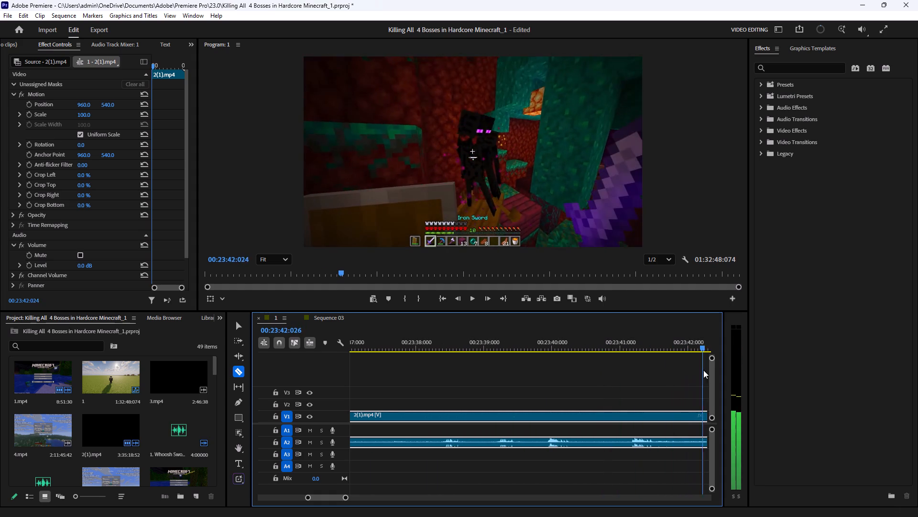
left_click_drag(703, 370, 552, 372)
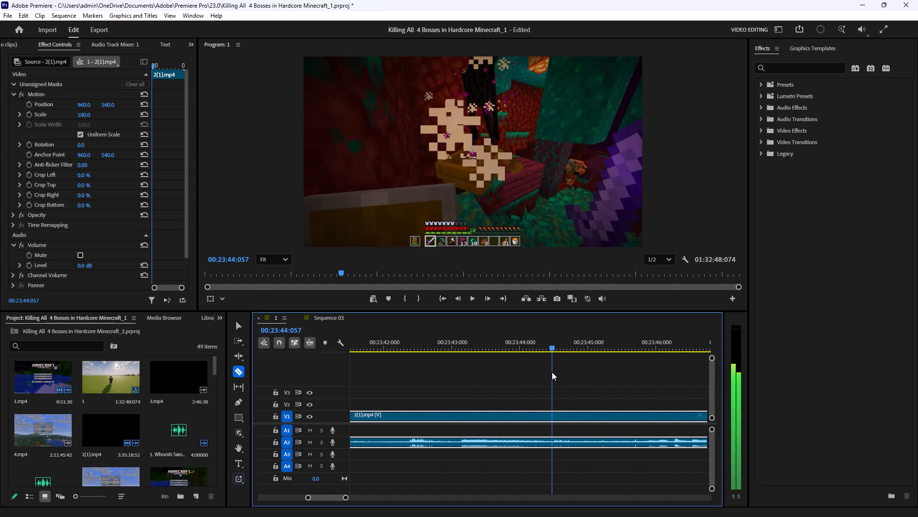
left_click_drag(552, 372, 468, 379)
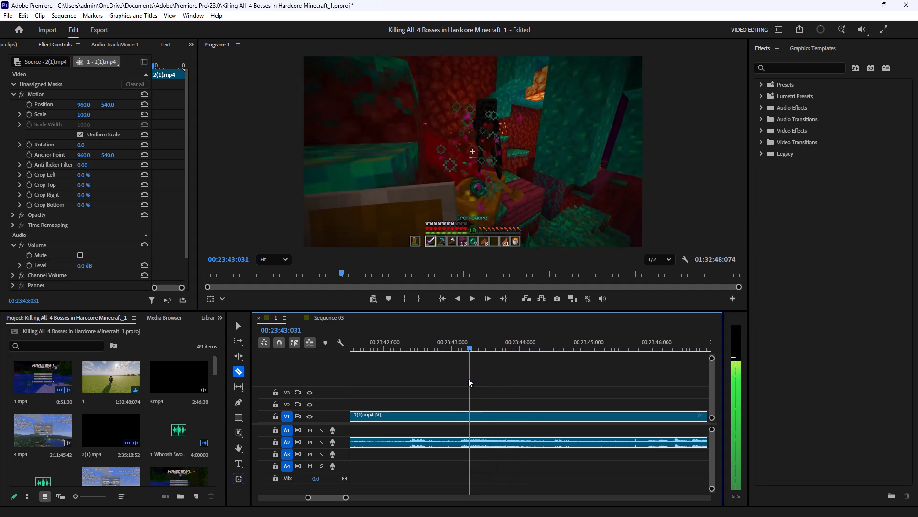
left_click_drag(468, 379, 457, 380)
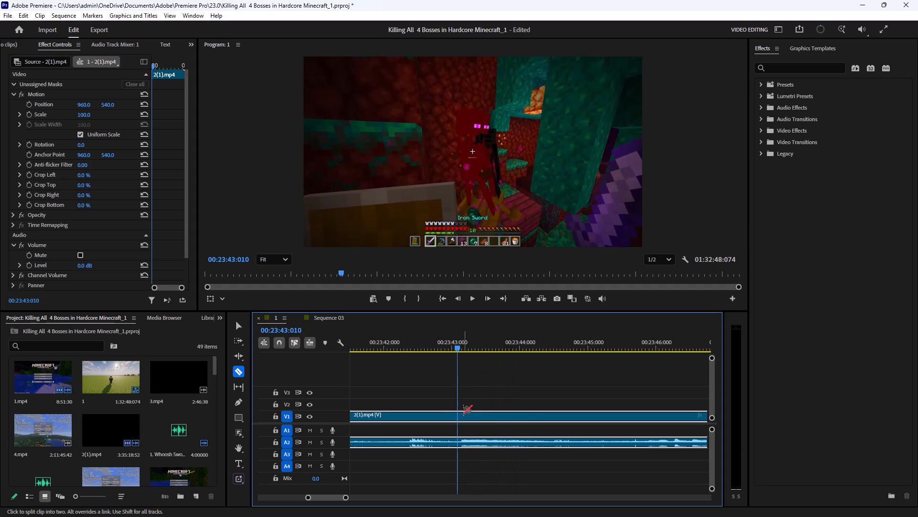
left_click(460, 414)
left_click(481, 412)
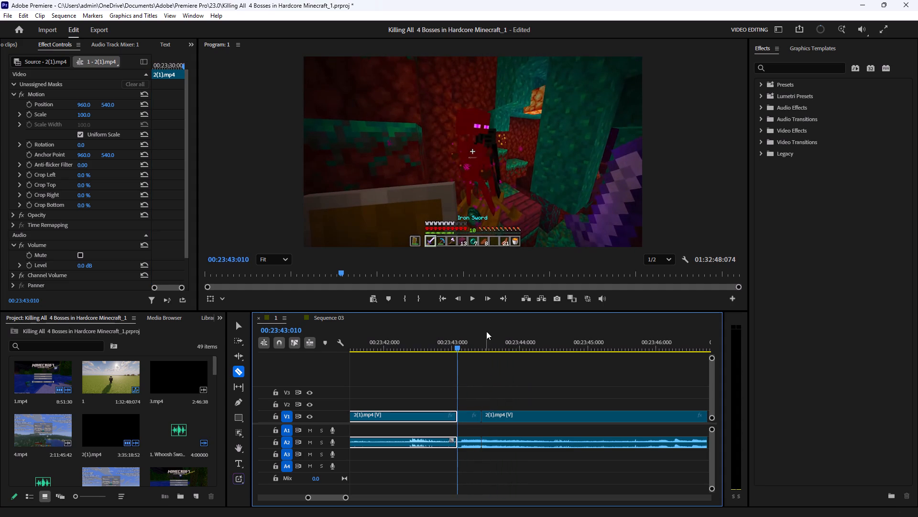
Play on to the following enderman kill and split the 2(1).mp4 clip at about 00:23:52:000 and again just under half a second later.
left_click(474, 303)
left_click(474, 303)
left_click(474, 302)
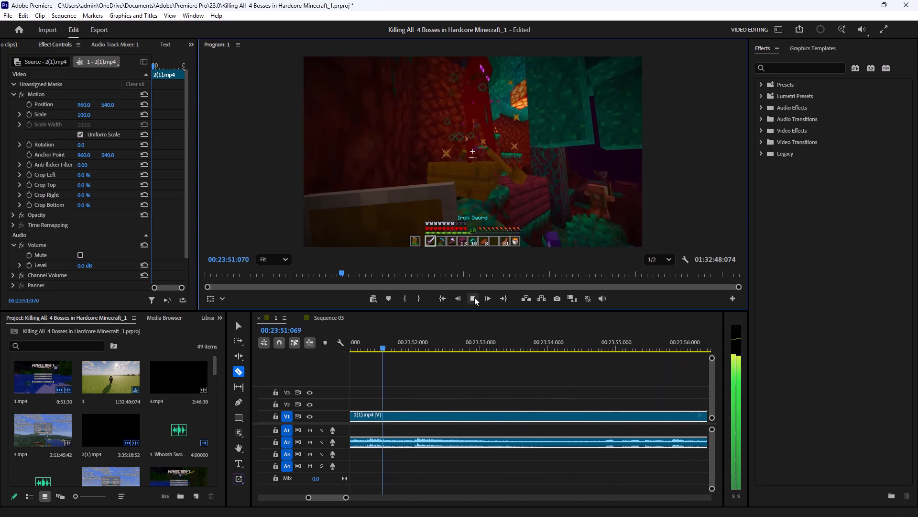
left_click(474, 297)
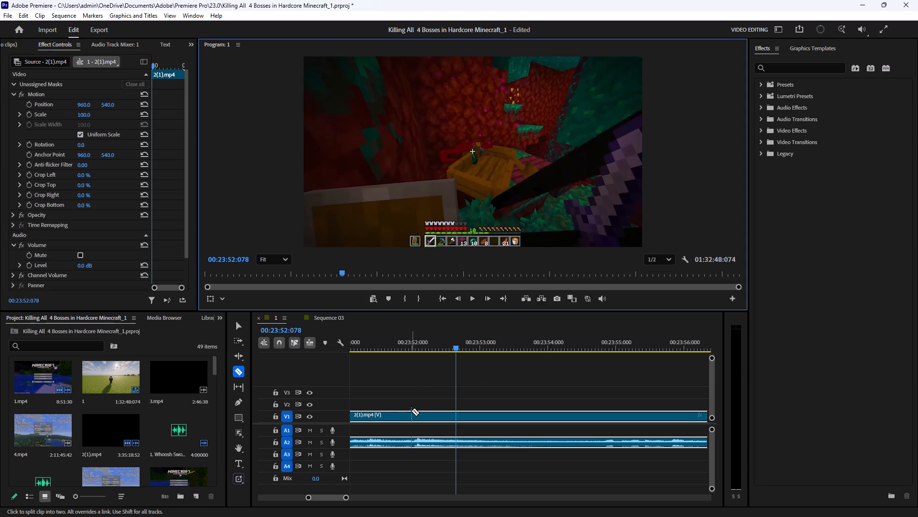
left_click(414, 412)
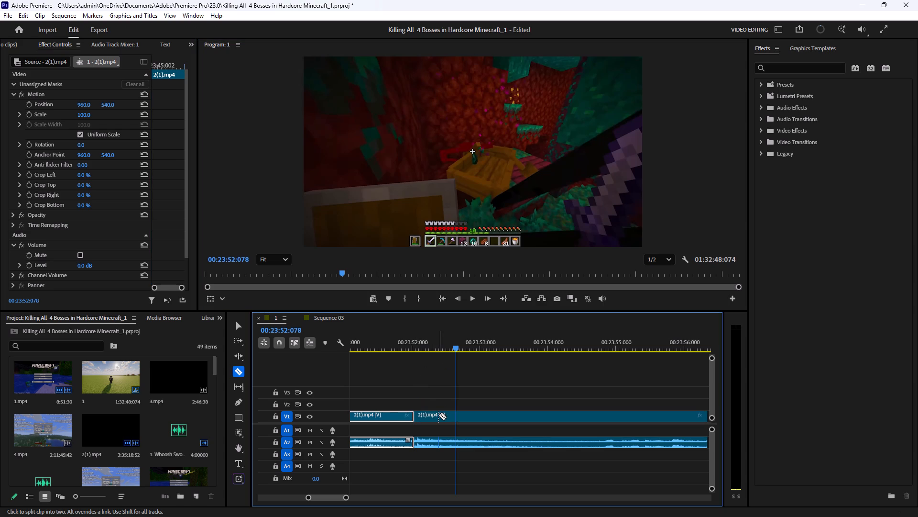
left_click(438, 415)
Delete the two long 2(1).mp4 segments between the short killing-hit pieces around 00:23:15, 00:23:43 and 00:23:52, including their audio.
left_click(243, 326)
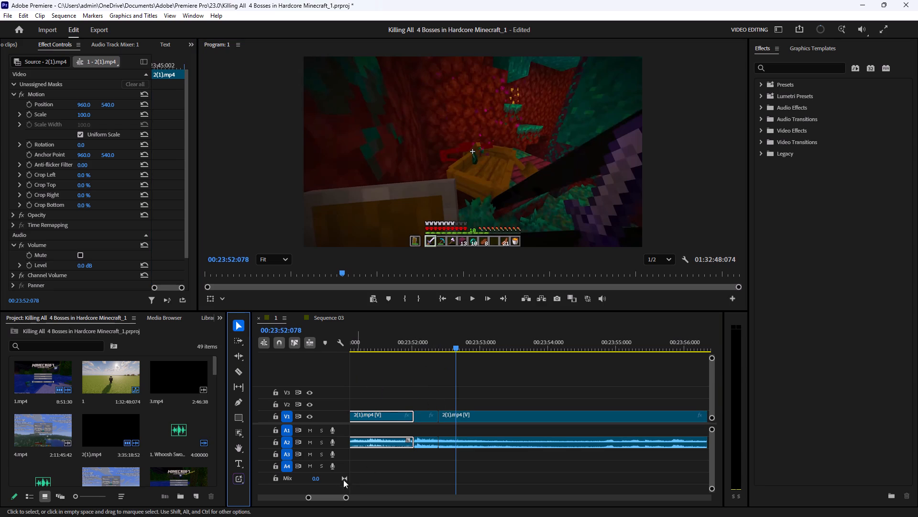
left_click_drag(348, 498, 406, 497)
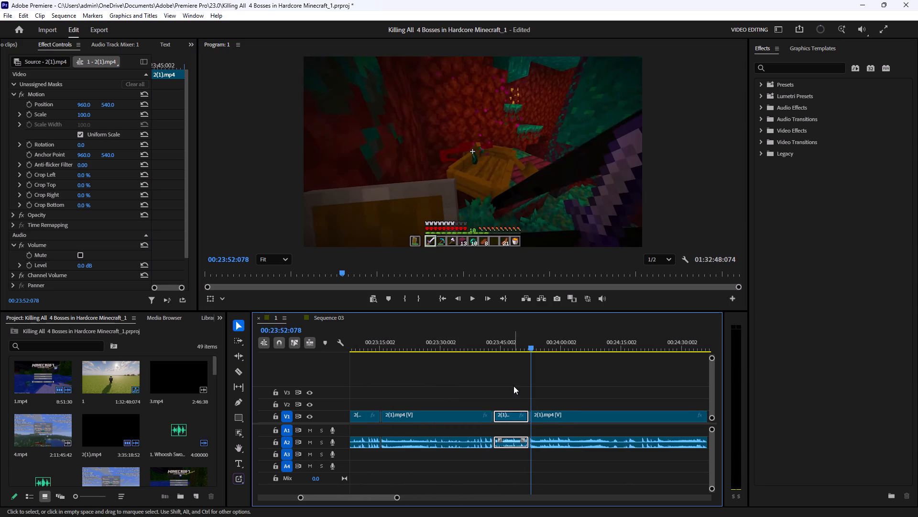
left_click_drag(514, 386, 502, 466)
key("BackSpace")
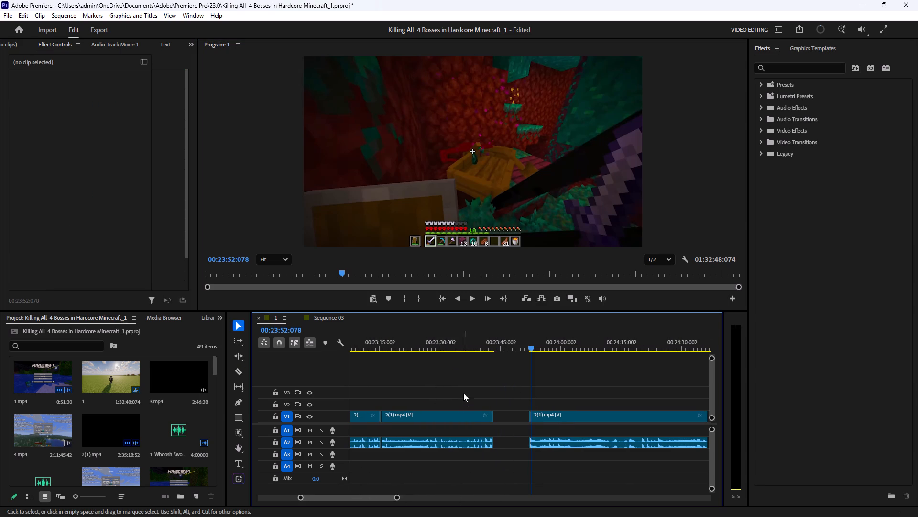
left_click_drag(407, 338, 438, 355)
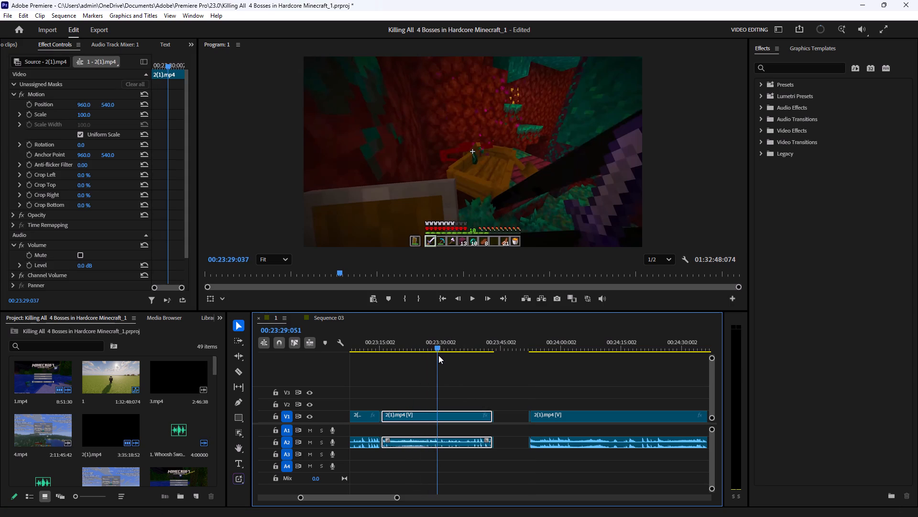
left_click_drag(438, 355, 439, 355)
left_click_drag(419, 387, 418, 470)
key("BackSpace")
Close both gaps left between the killing-hit pieces after 00:23:15.
left_click(437, 419)
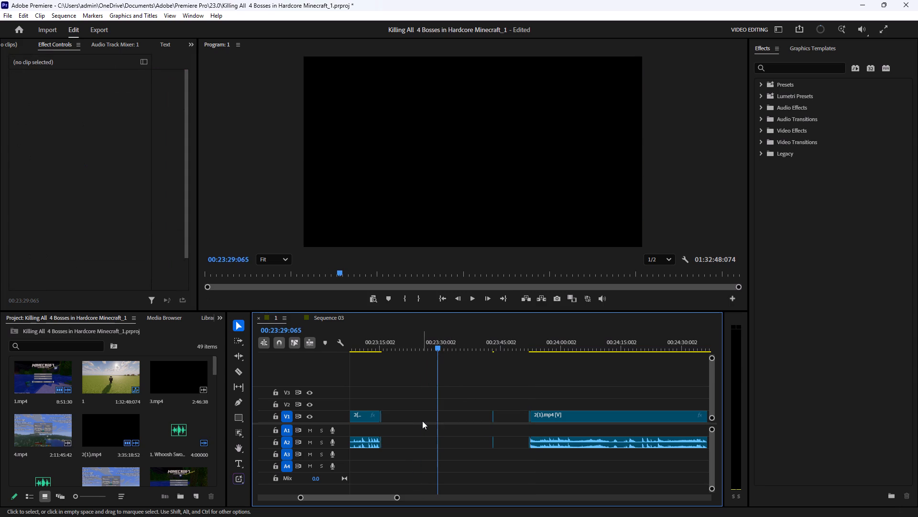
left_click(422, 421)
key("BackSpace")
left_click(402, 416)
key("BackSpace")
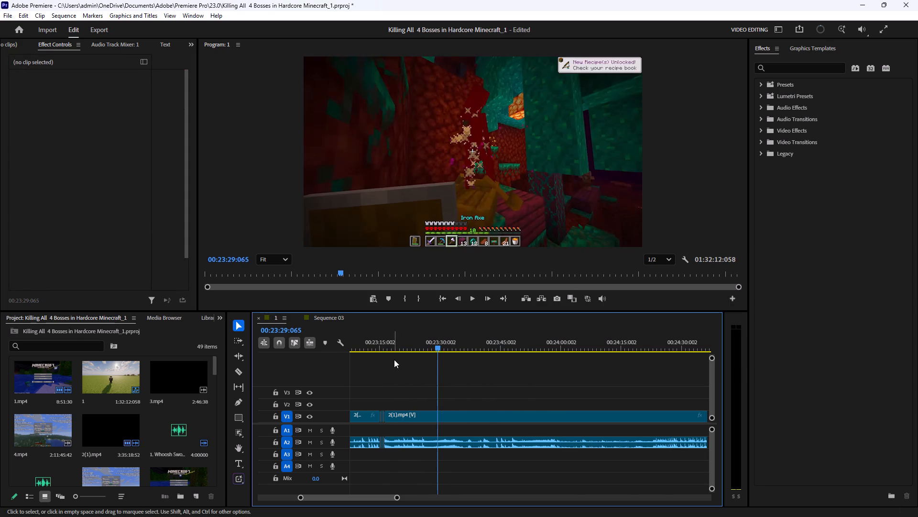
Play across the new joins between the killing hits, from just before 00:23:15 to about 00:23:18.
left_click_drag(387, 349, 372, 361)
left_click(470, 298)
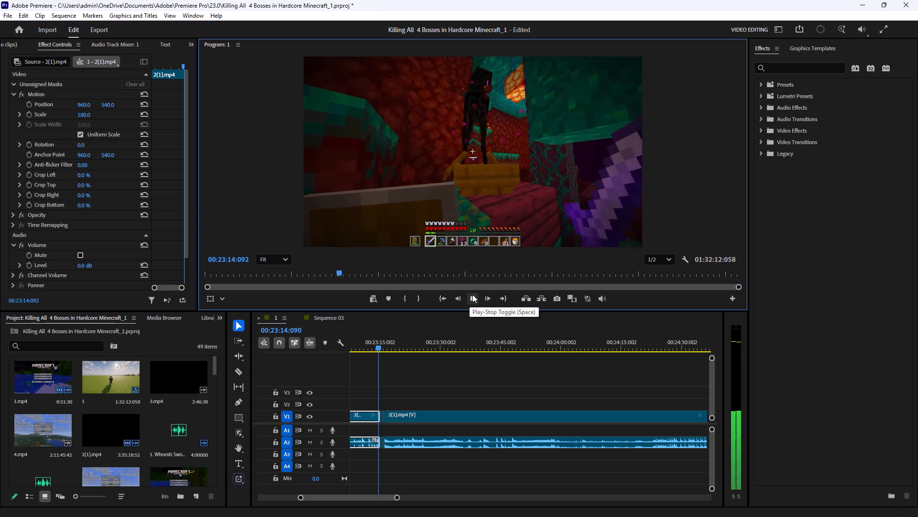
left_click(472, 293)
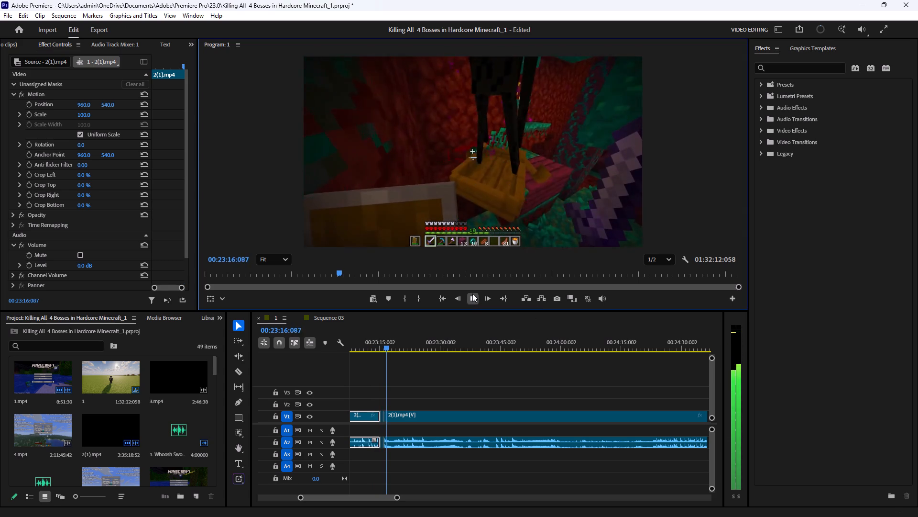
left_click(472, 293)
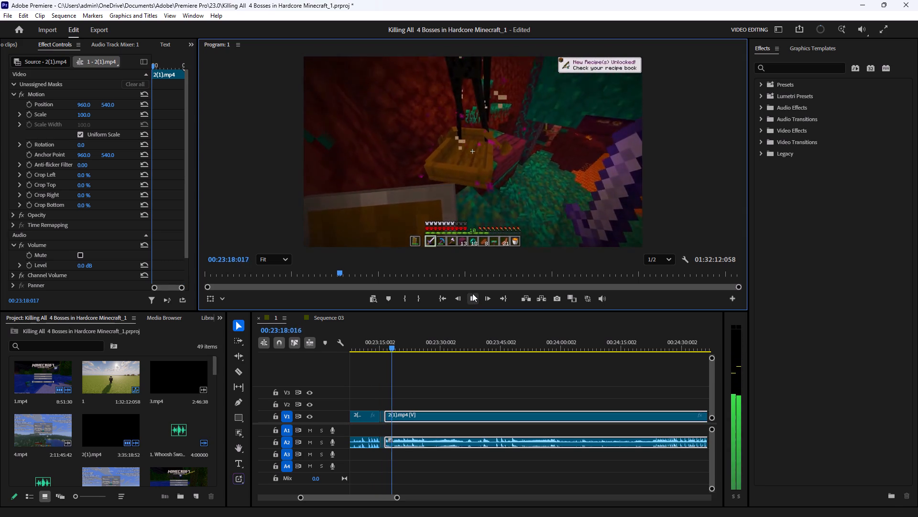
left_click(472, 293)
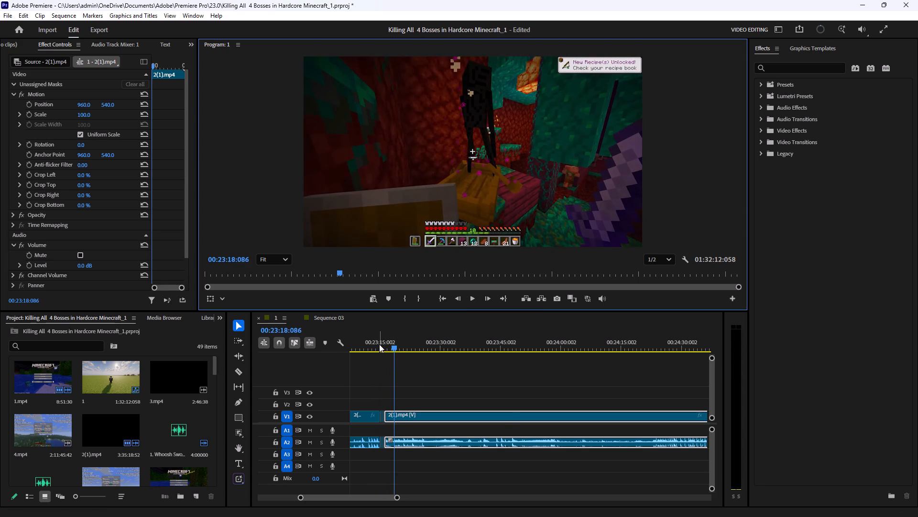
Delete the long 2(1).mp4 segment that starts around 00:21:51, ahead of the killing hits, and close the gap it leaves.
left_click_drag(379, 344, 545, 358)
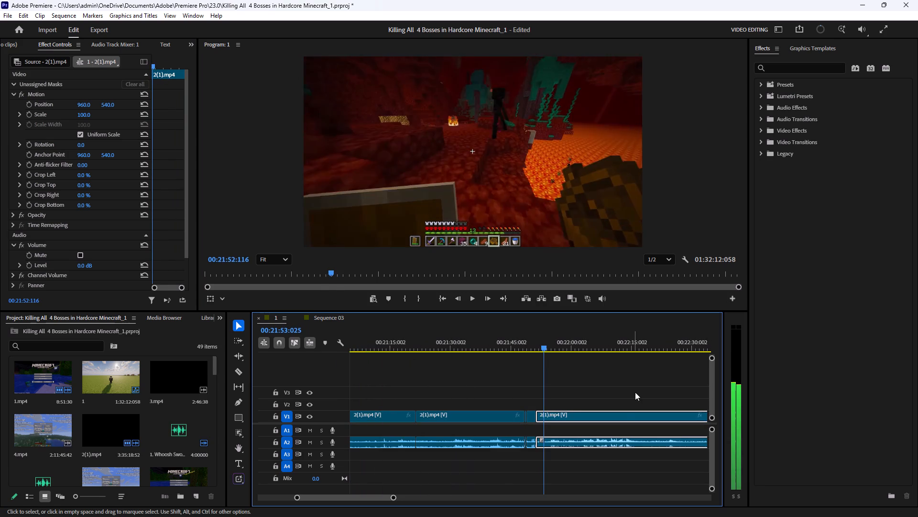
left_click_drag(629, 387, 610, 462)
key("BackSpace")
left_click(601, 418)
key("BackSpace")
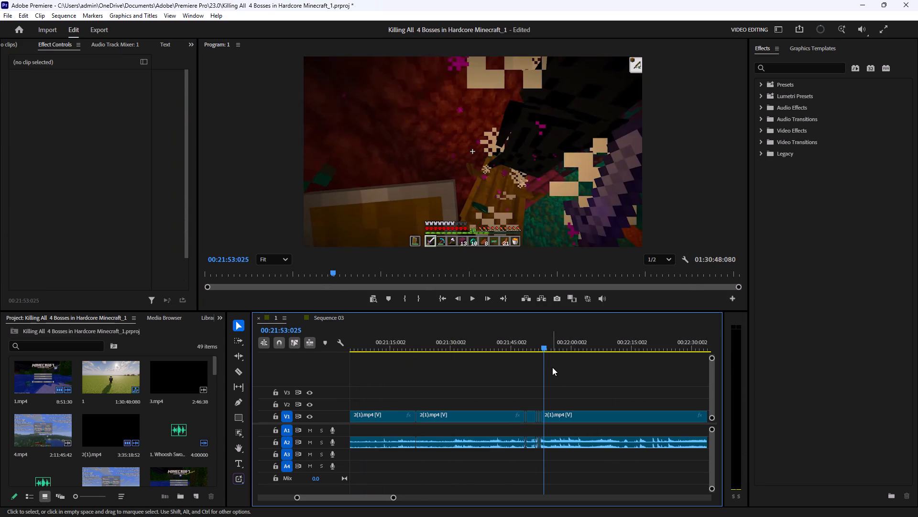
Play the sequence across the closed joins from about 00:21:47 to 00:21:54.
left_click_drag(511, 327, 511, 333)
left_click_drag(530, 339, 521, 350)
left_click(469, 297)
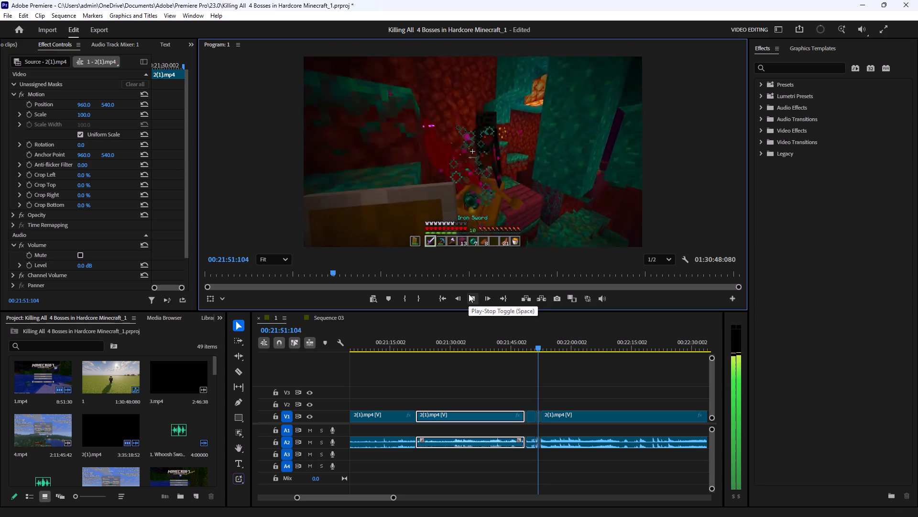
left_click(469, 294)
left_click(469, 294)
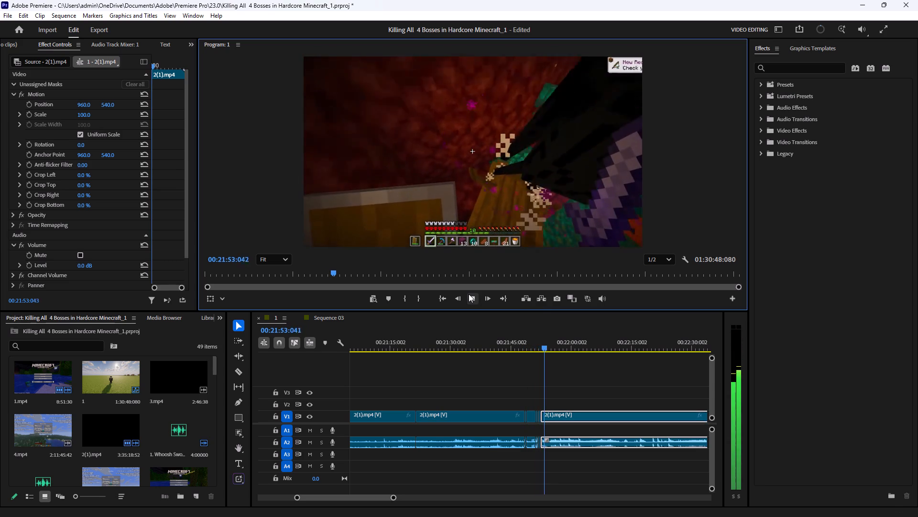
left_click(469, 294)
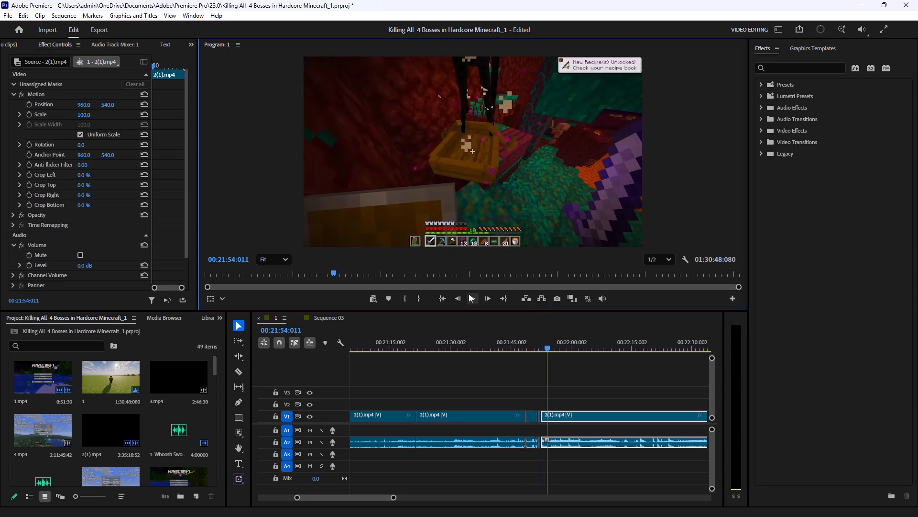
Find the next enderman hit and split the 2(1).mp4 clip at 00:22:16:116 and again about two seconds later.
left_click_drag(547, 346, 561, 352)
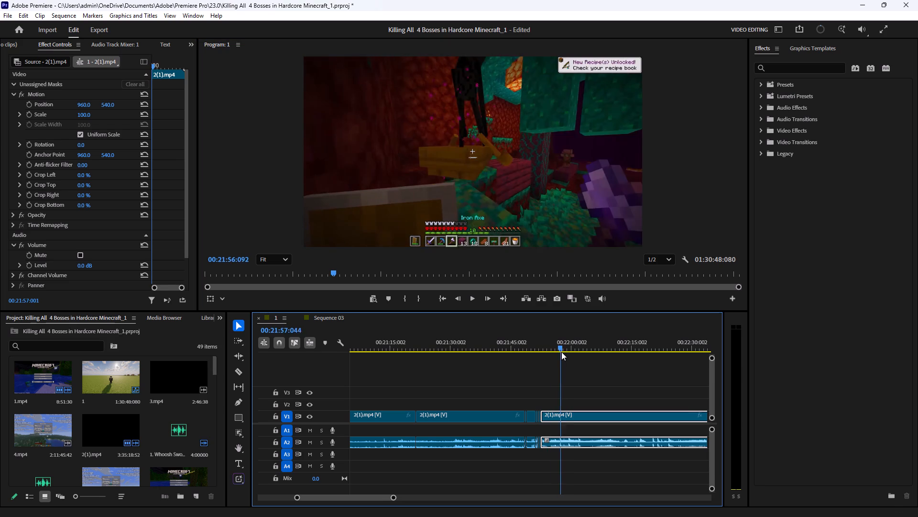
left_click_drag(561, 352, 590, 356)
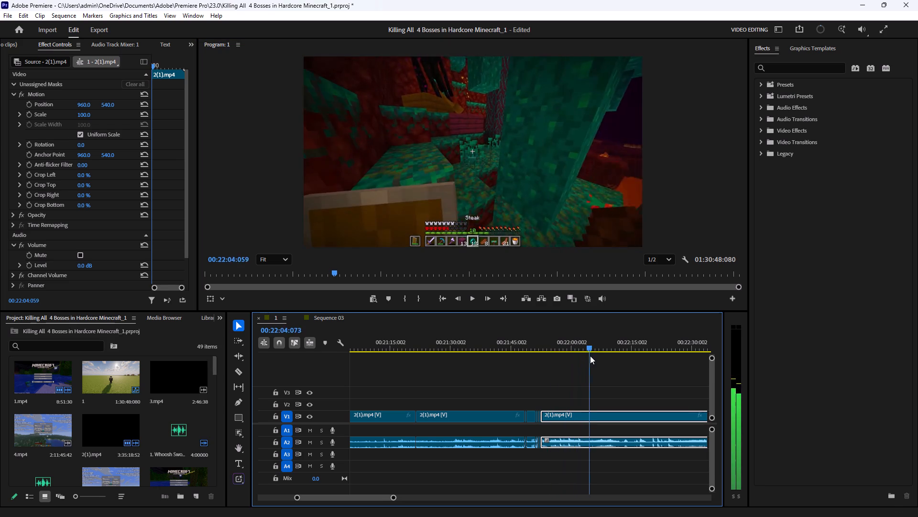
left_click_drag(590, 356, 637, 360)
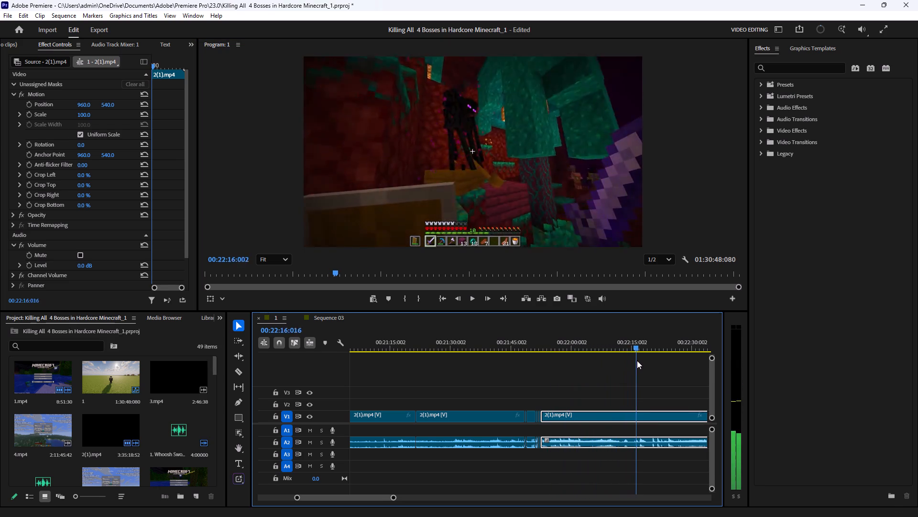
left_click_drag(637, 360, 641, 378)
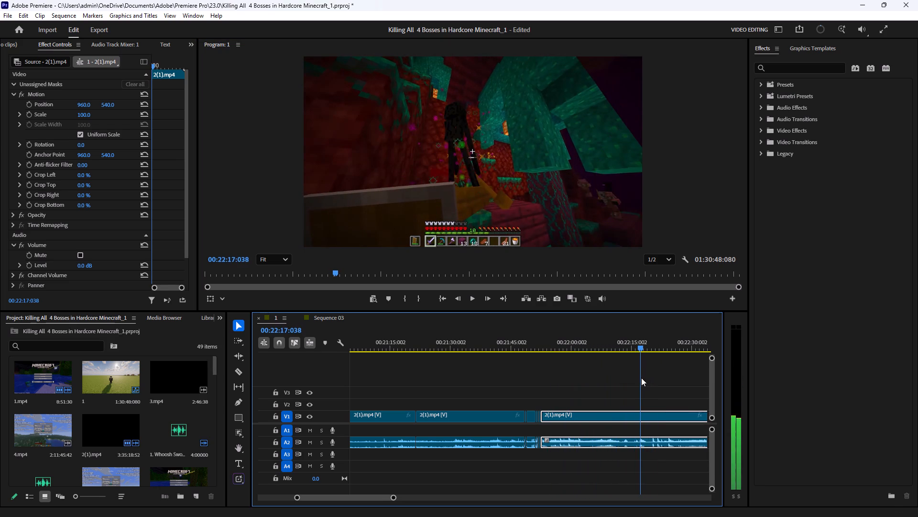
left_click_drag(641, 378, 640, 379)
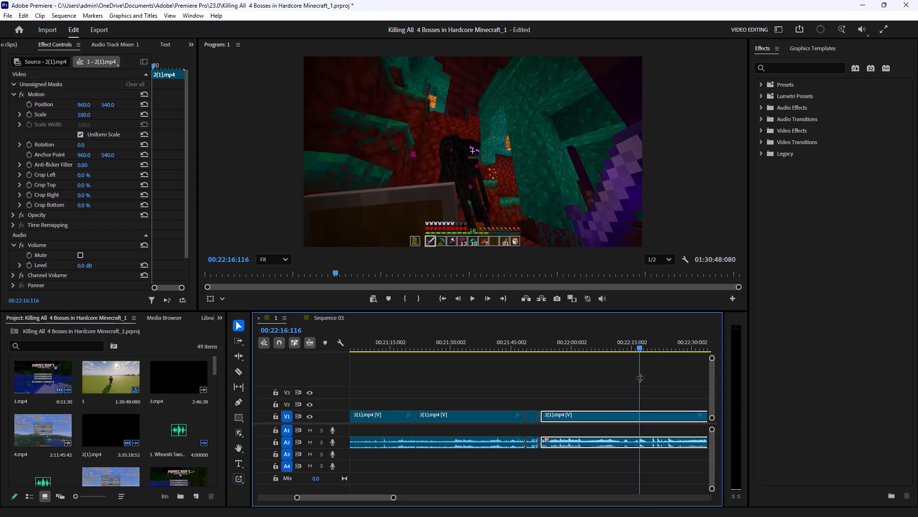
key("c")
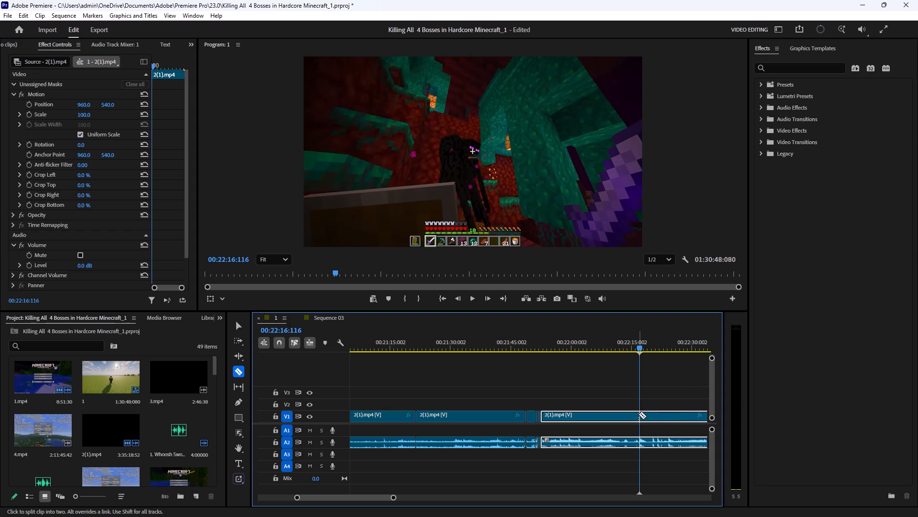
left_click(639, 413)
left_click(646, 416)
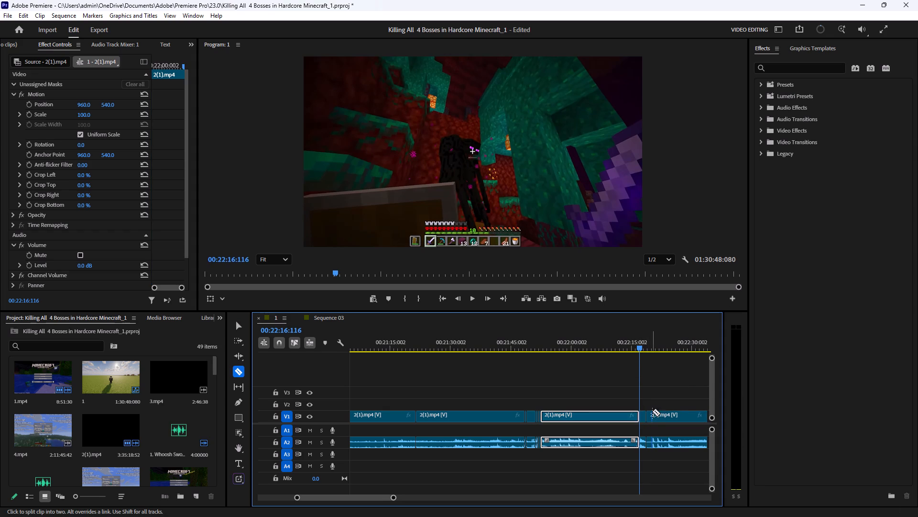
Delete the unwanted 2(1).mp4 segment from about 00:21:52 up to the cut at 00:22:16:116 and close the gap it leaves.
left_click(238, 320)
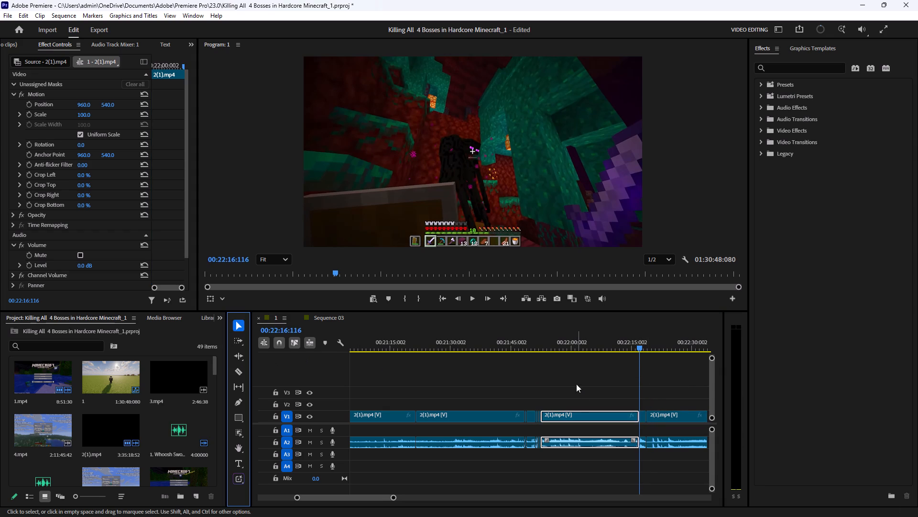
left_click_drag(582, 384, 575, 465)
key("BackSpace")
left_click(594, 414)
key("BackSpace")
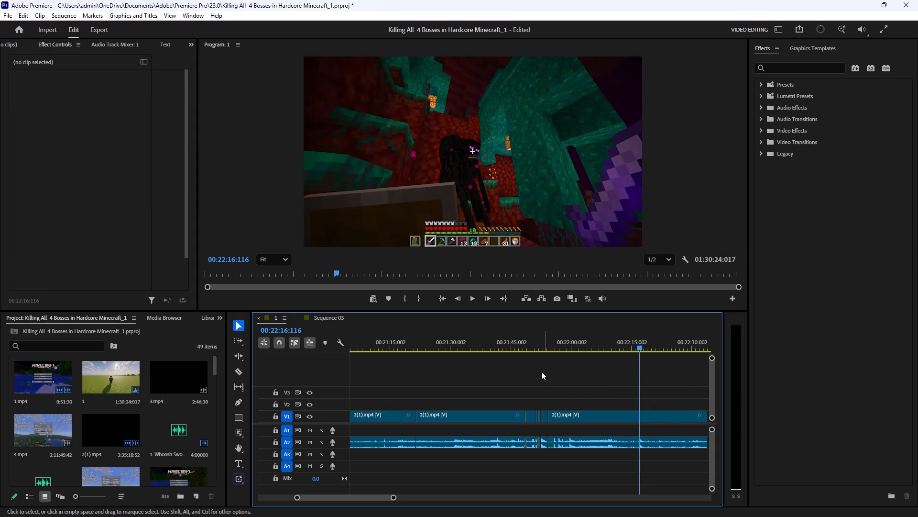
Play across the closed join from about 00:21:52 to 00:21:54.
left_click(541, 341)
left_click(470, 300)
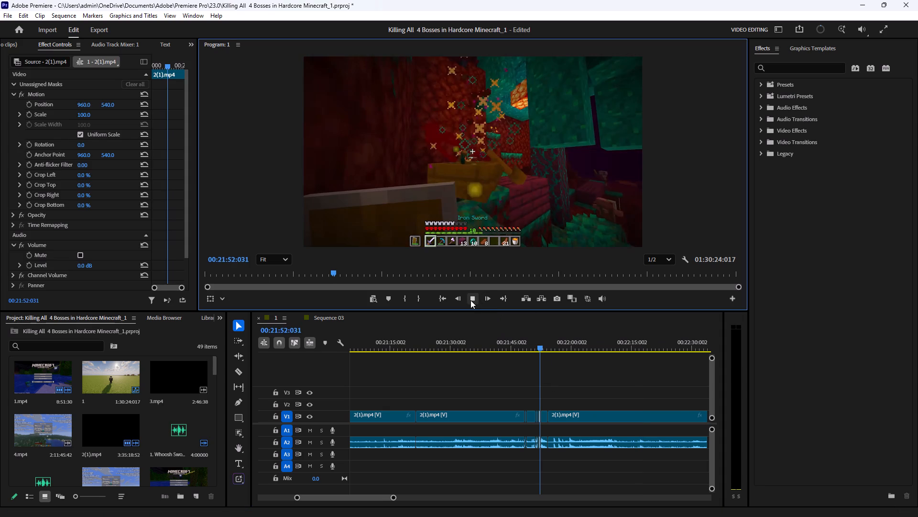
left_click(470, 300)
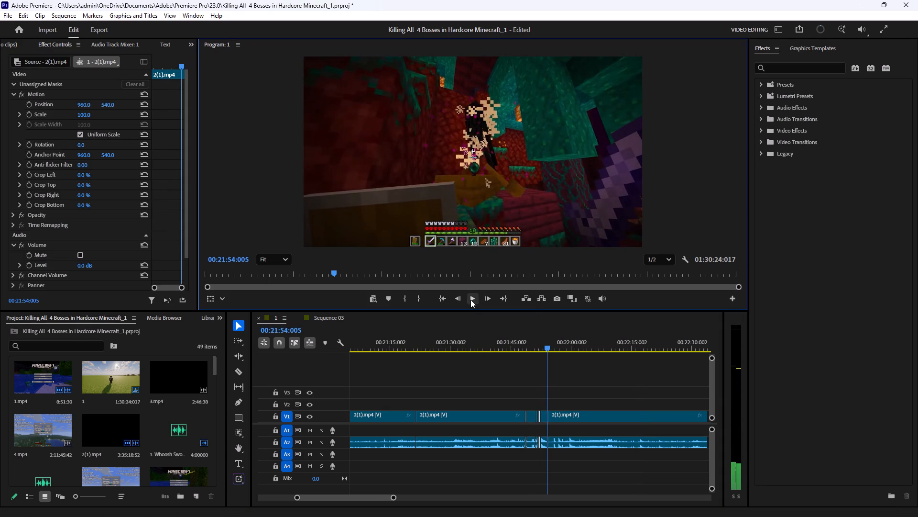
Trim the end of the last short enderman-hit clip back to about 00:21:52:116.
left_click_drag(393, 496, 341, 491)
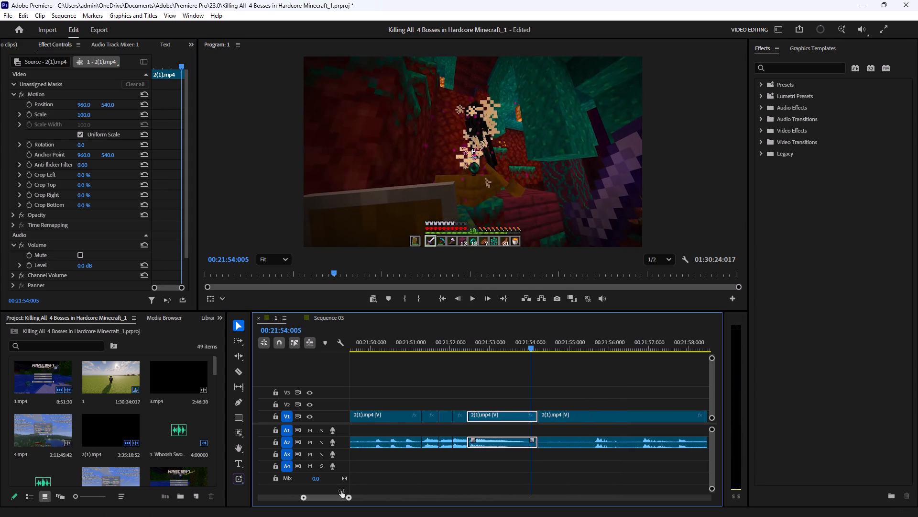
left_click_drag(341, 491, 346, 488)
left_click_drag(535, 416, 505, 422)
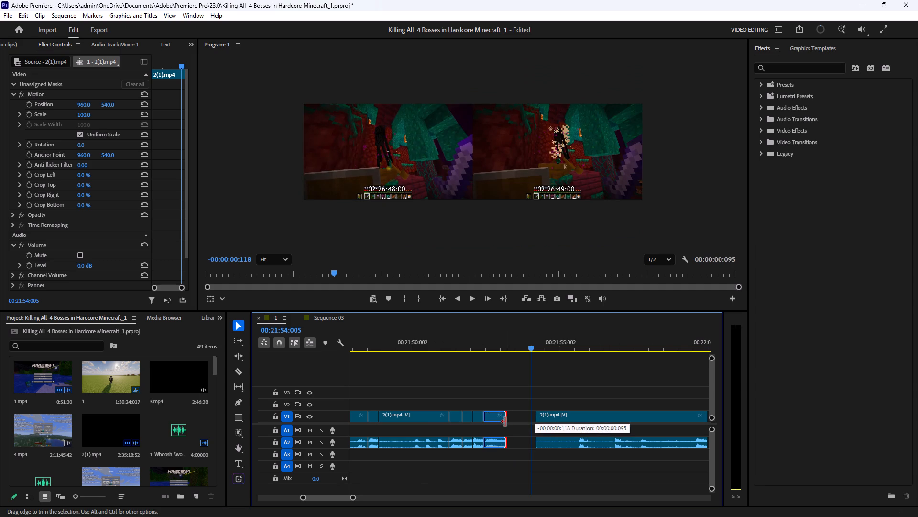
left_click_drag(505, 422, 498, 423)
Play the shortened run of enderman hits from about 00:21:51 to the trimmed end near 00:21:53.
left_click(477, 350)
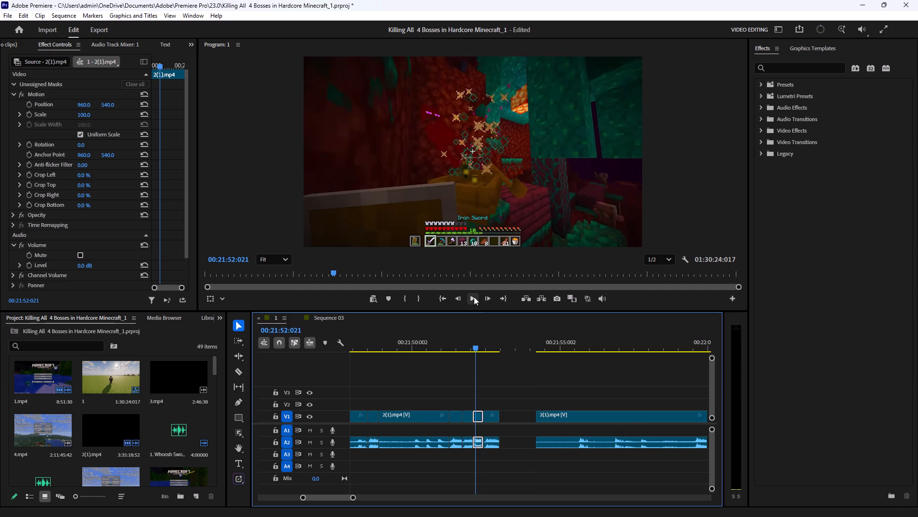
left_click(474, 297)
left_click(474, 297)
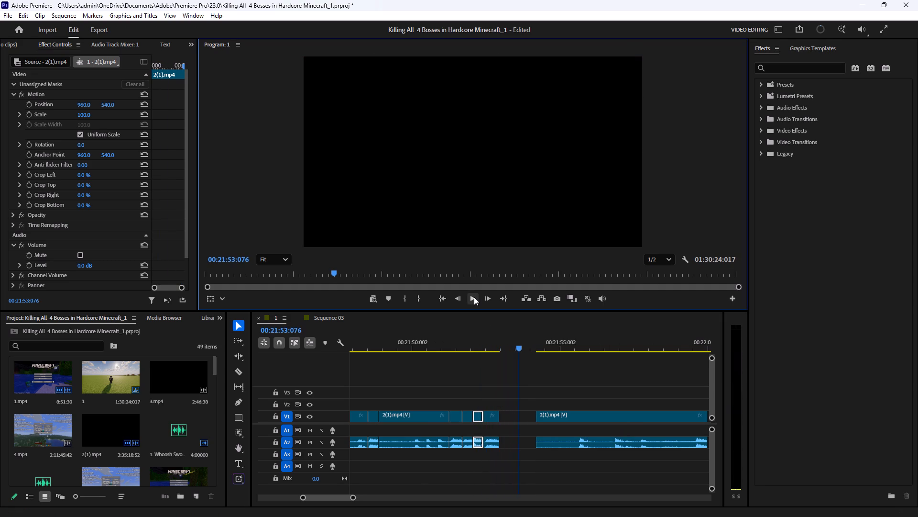
left_click(459, 345)
left_click(470, 301)
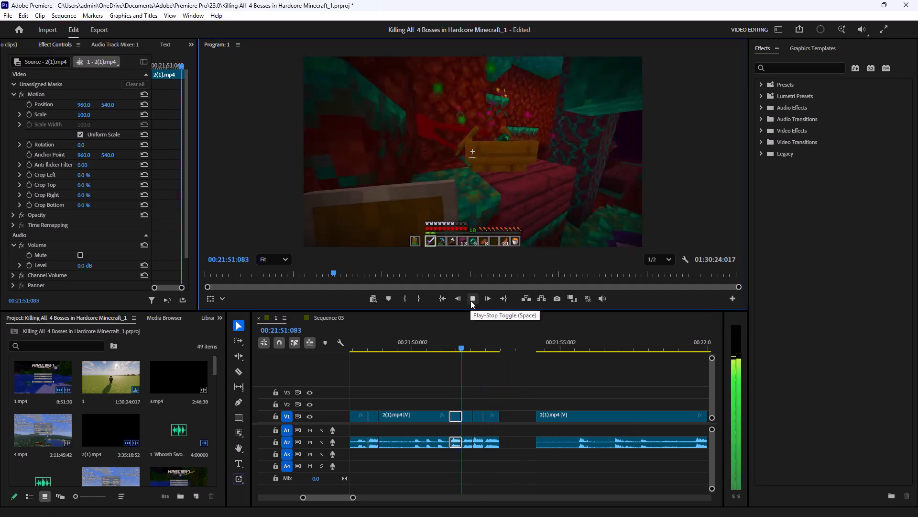
left_click(470, 300)
double_click(470, 300)
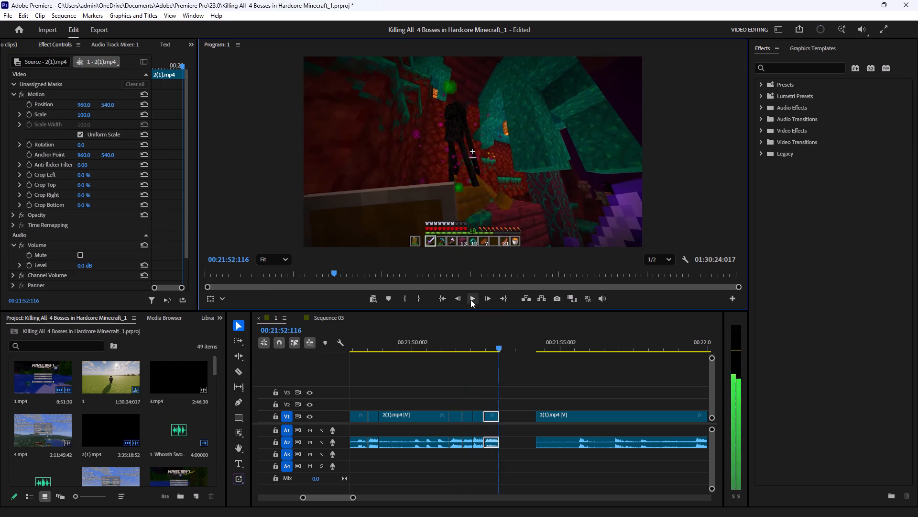
Find the next enderman hit and split the 2(1).mp4 clip just before it at 00:21:59:063 and after it at 00:22:00:050.
left_click_drag(520, 344, 569, 355)
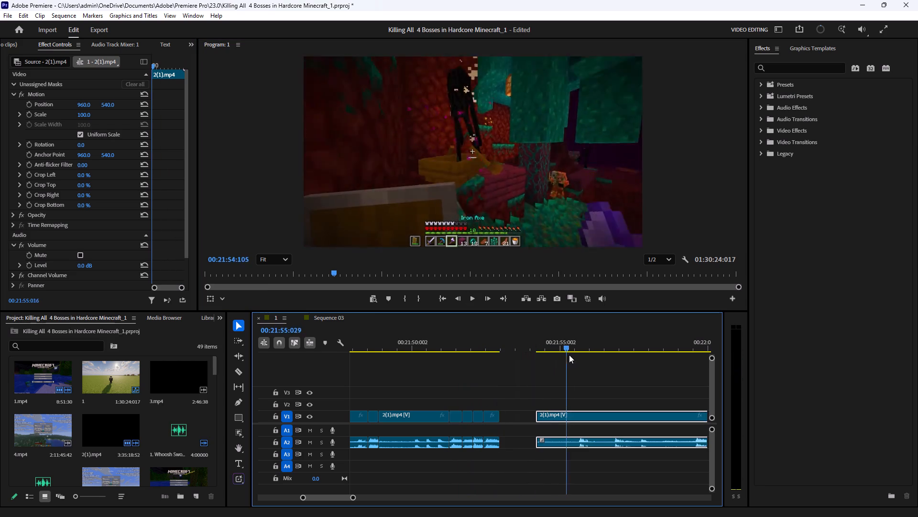
left_click_drag(569, 355, 703, 373)
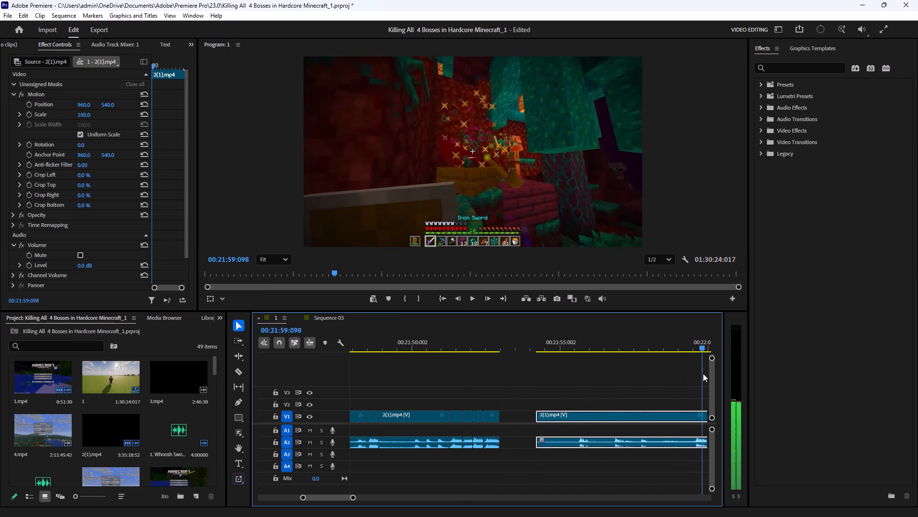
left_click_drag(703, 373, 694, 388)
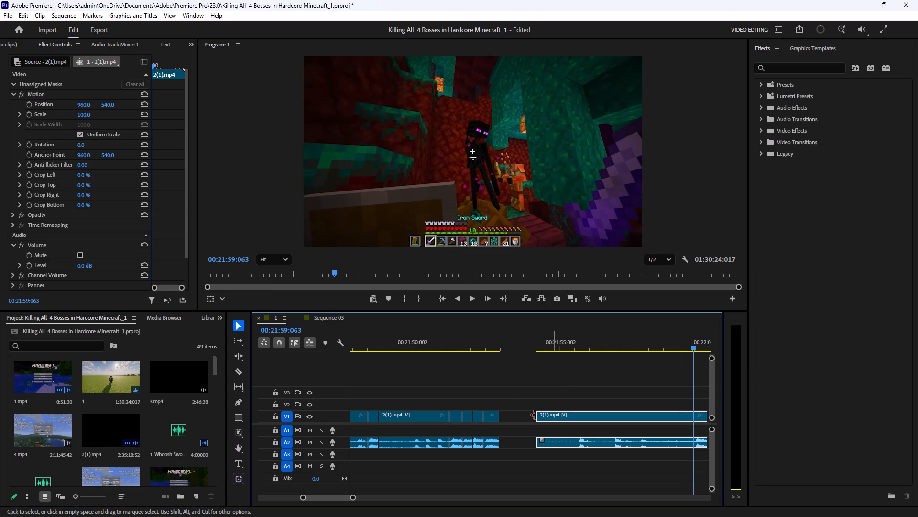
key("c")
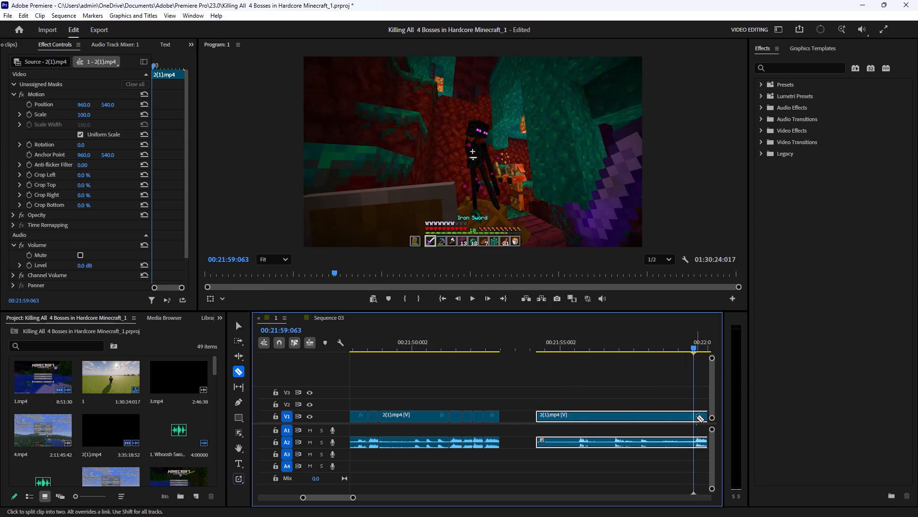
left_click(696, 417)
left_click(470, 298)
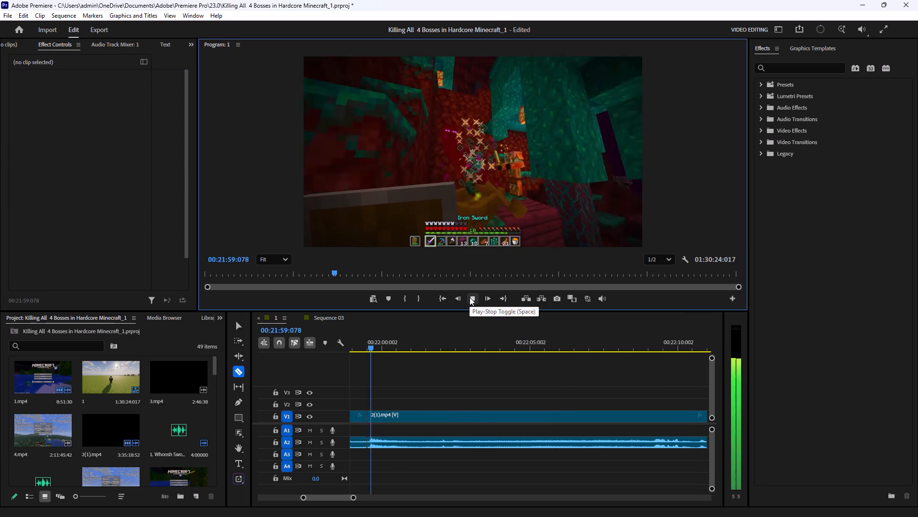
left_click(470, 297)
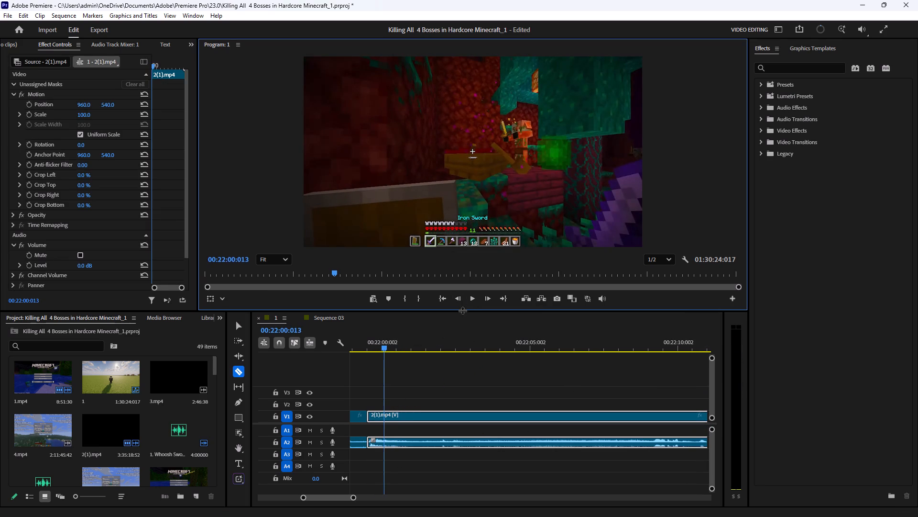
left_click(470, 301)
left_click(470, 301)
left_click(395, 414)
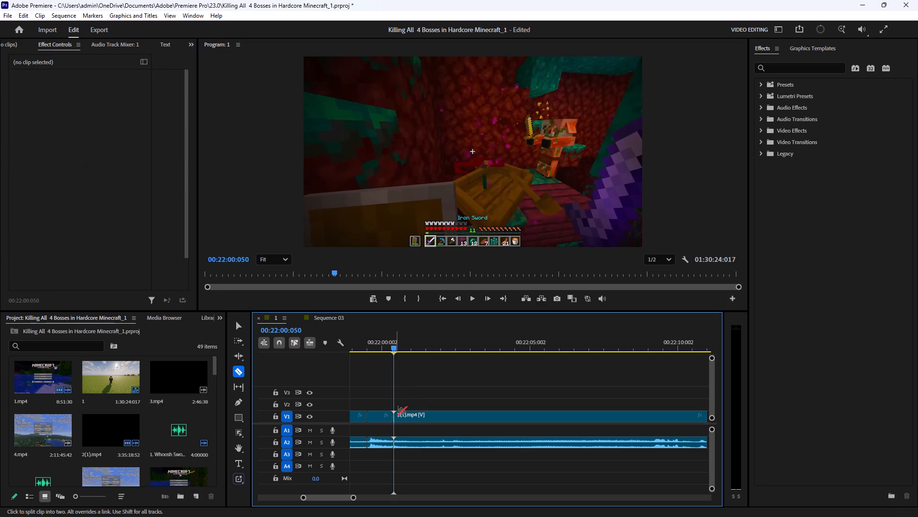
left_click(393, 414)
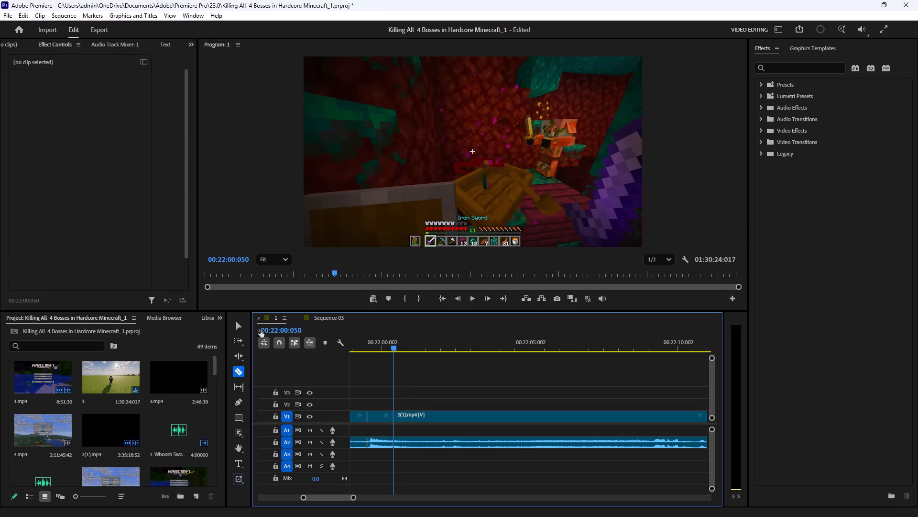
Delete the 2(1).mp4 segment between about 00:21:54 and 00:21:59:063 and close the gap before the newly cut hit.
left_click(240, 328)
left_click_drag(361, 395, 352, 452)
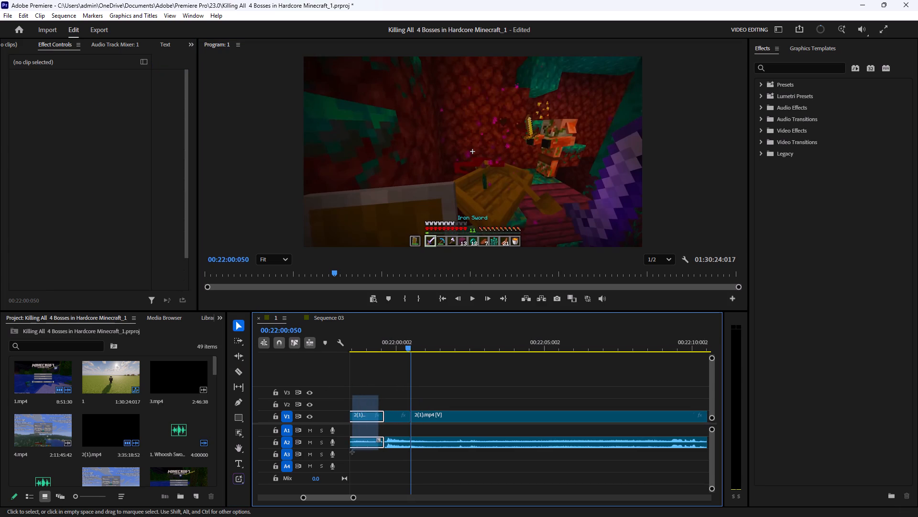
left_click_drag(352, 452, 711, 473)
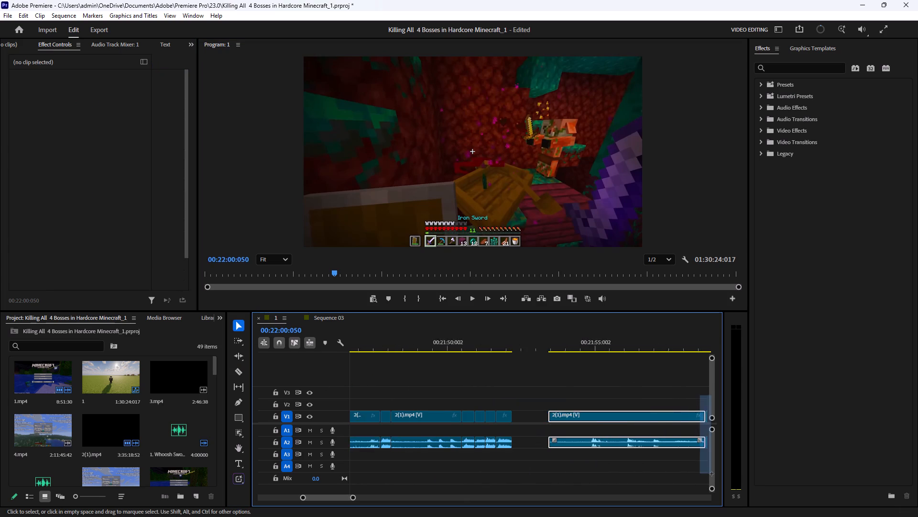
left_click_drag(711, 473, 545, 465)
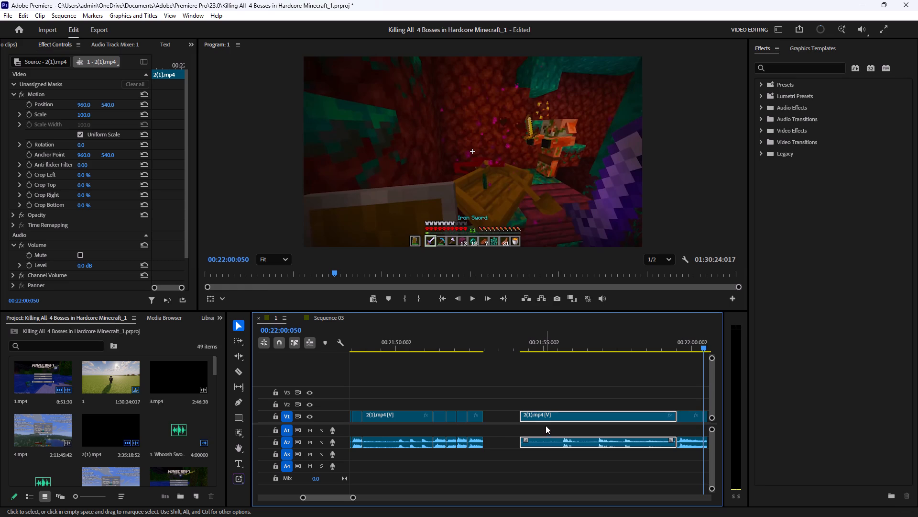
key("BackSpace")
left_click(560, 413)
key("BackSpace")
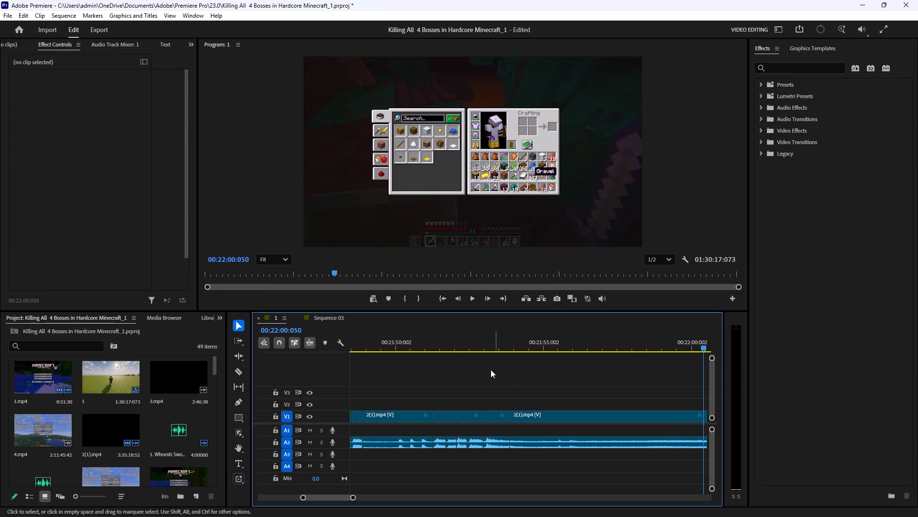
Trim the end of the final enderman-hit clip back slightly, to about halfway between 00:21:53 and 00:21:54.
left_click_drag(509, 417, 505, 421)
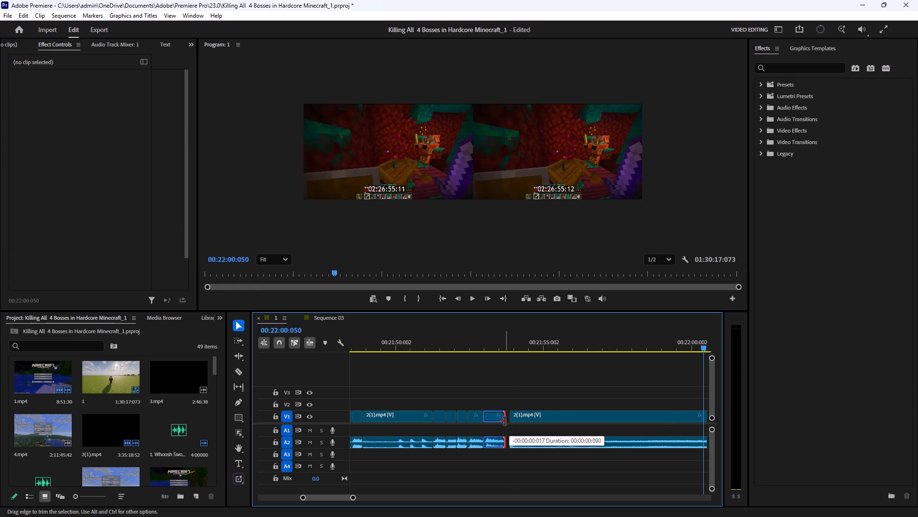
left_click_drag(505, 421, 502, 424)
left_click(537, 382)
Play the hit sequence and the footage following it from about 00:21:52 to 00:21:57.
left_click(462, 343)
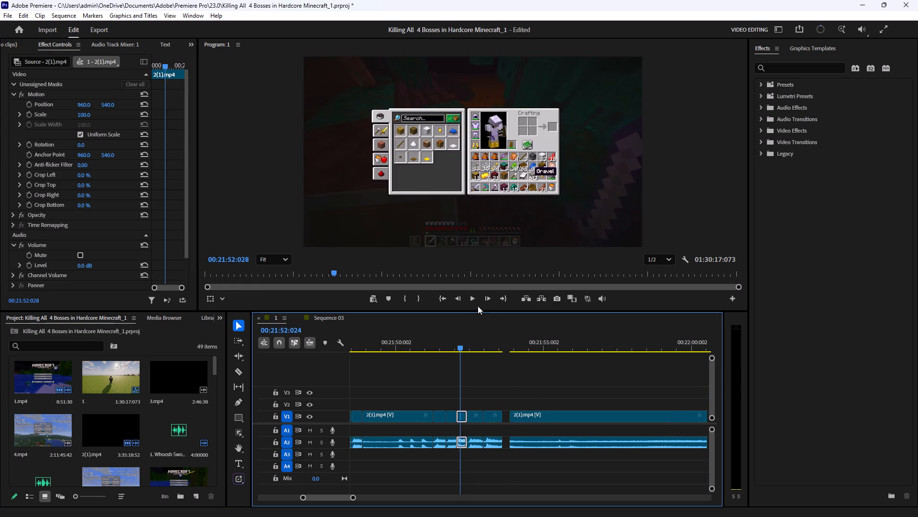
left_click(475, 298)
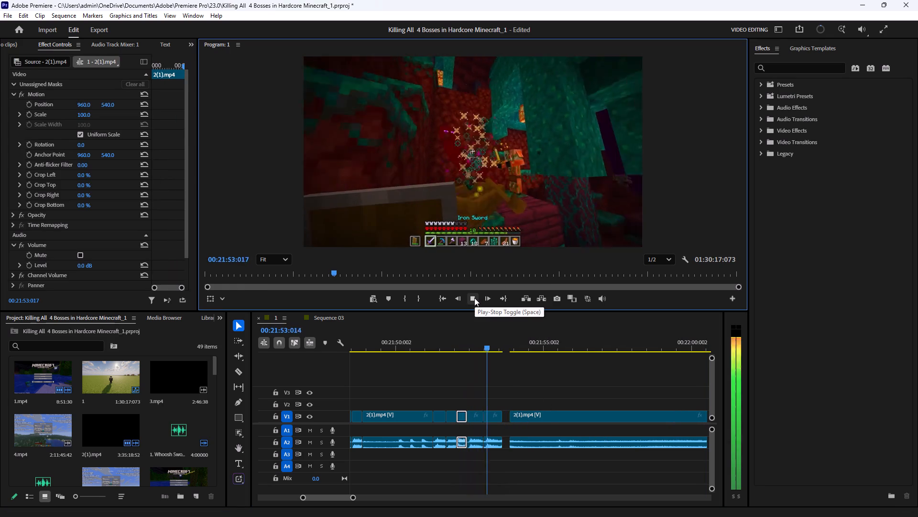
left_click(474, 298)
left_click(474, 298)
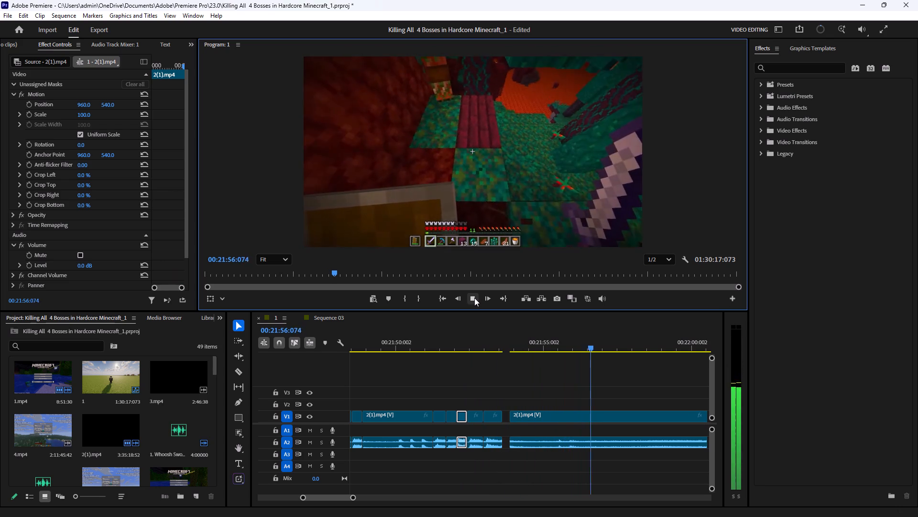
left_click(474, 298)
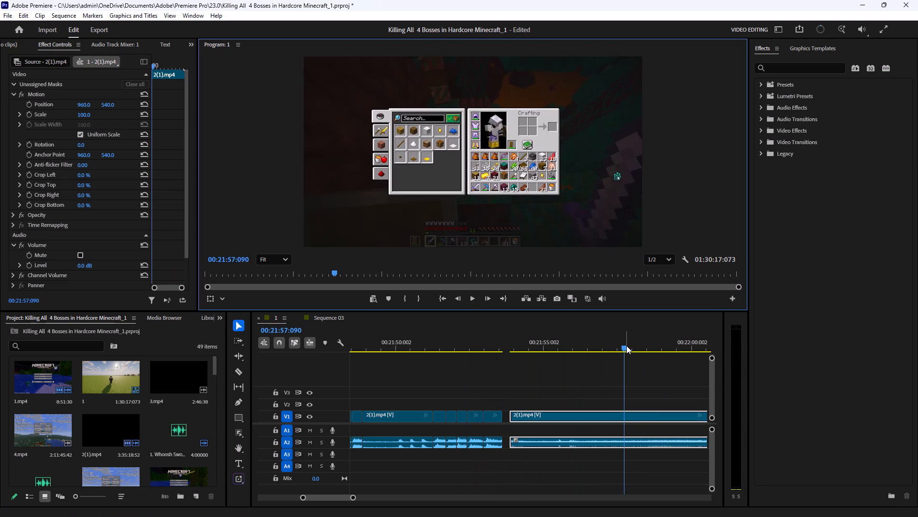
Scan forward past the inventory and lava-crossing footage and split the 2(1).mp4 clip at 00:25:32:032.
left_click_drag(626, 346, 698, 344)
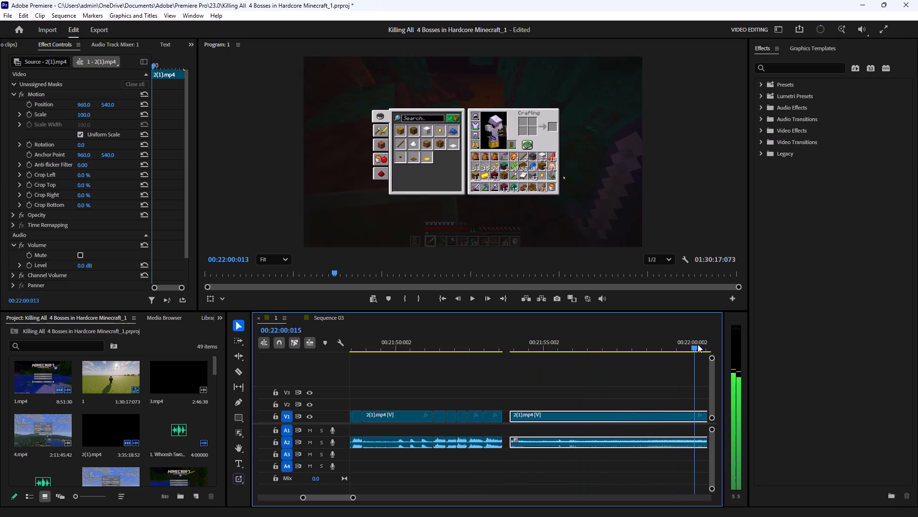
left_click_drag(698, 344, 715, 346)
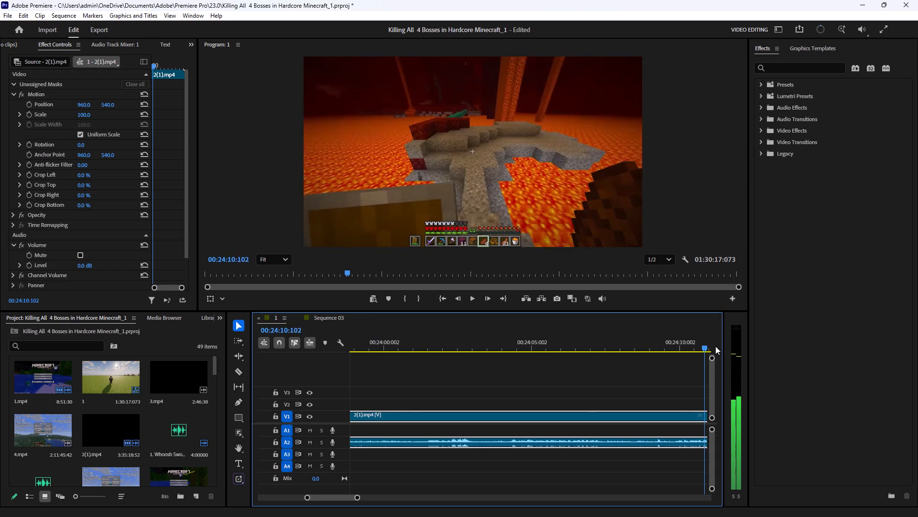
left_click_drag(715, 346, 639, 342)
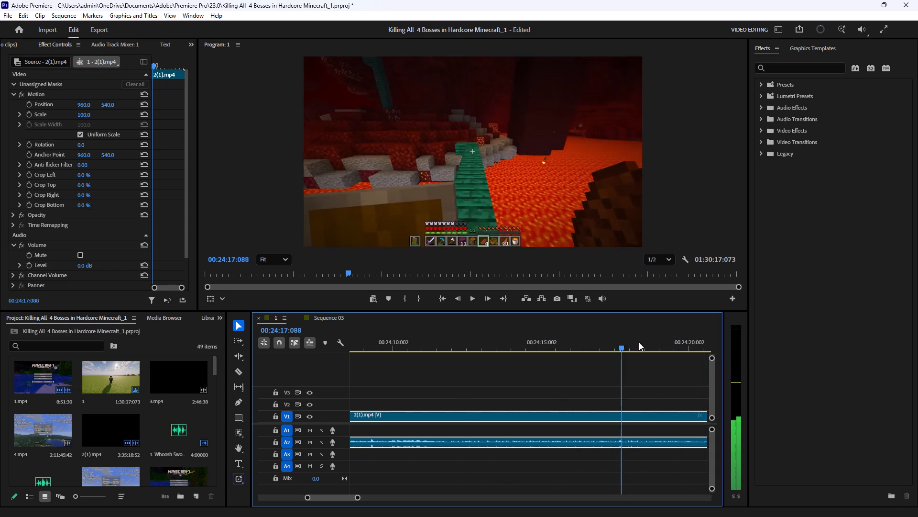
left_click_drag(639, 342, 711, 360)
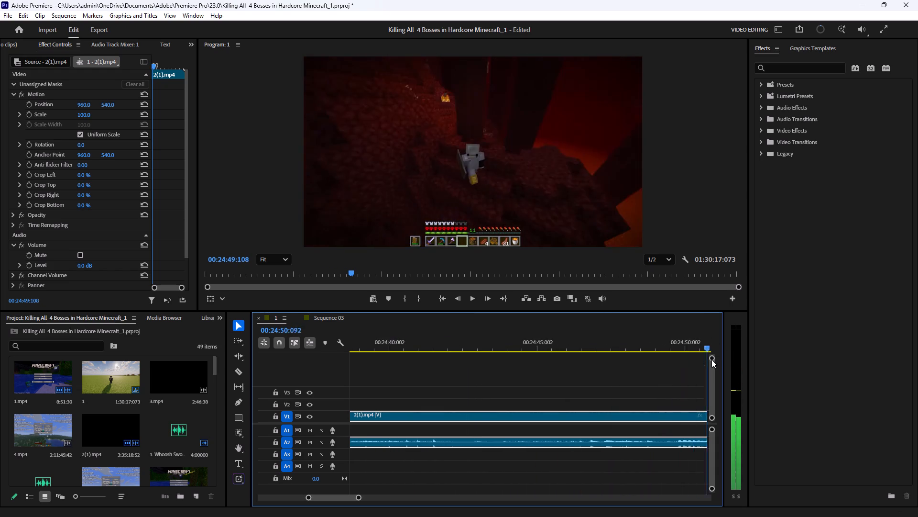
left_click_drag(711, 360, 714, 360)
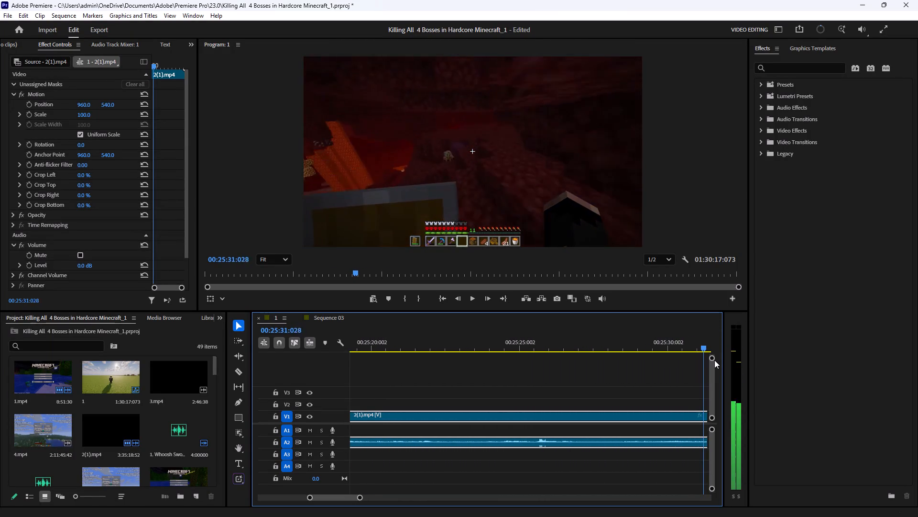
left_click_drag(714, 360, 559, 366)
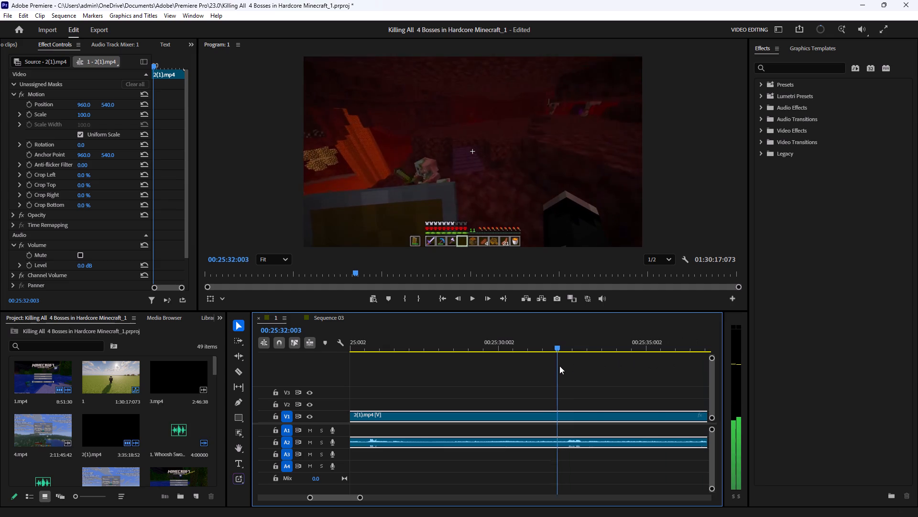
left_click_drag(559, 366, 567, 367)
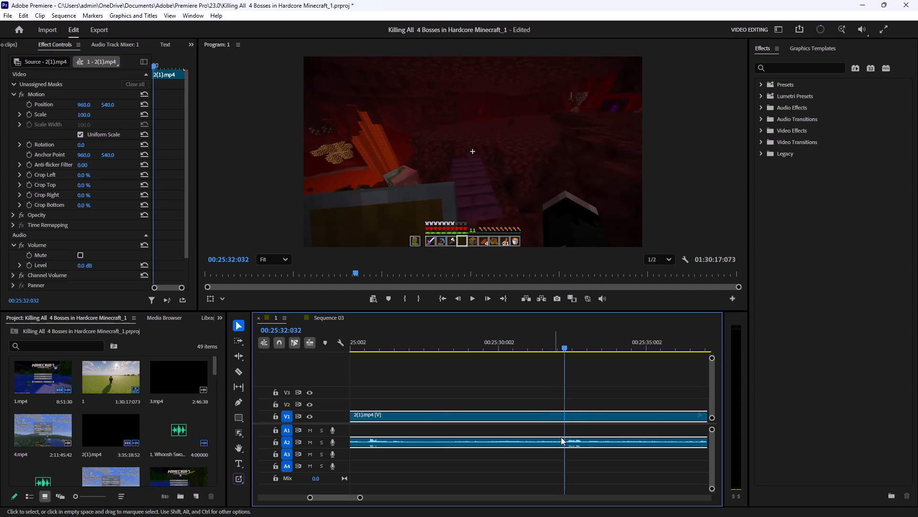
key("c")
left_click(565, 415)
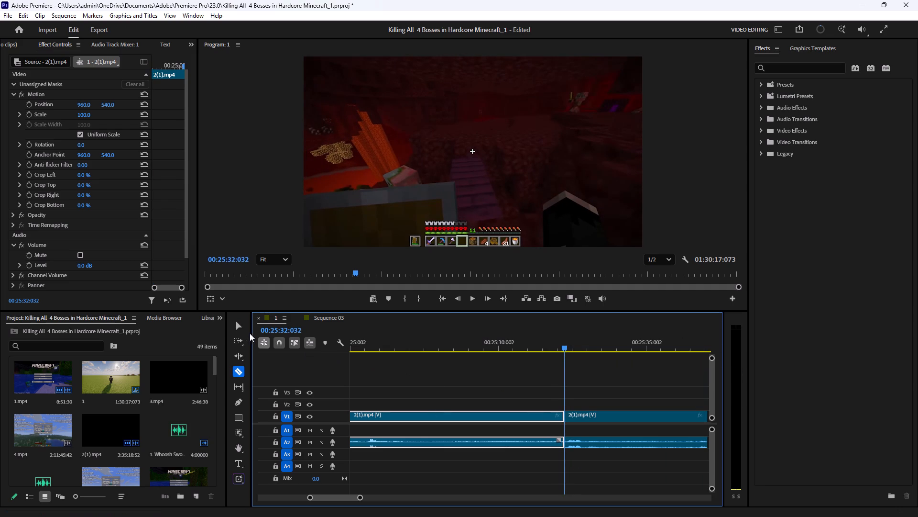
Delete the 2(1).mp4 segment between the final enderman hit and the split at 00:25:32:032, and close the gap.
left_click(240, 326)
left_click_drag(457, 373, 455, 468)
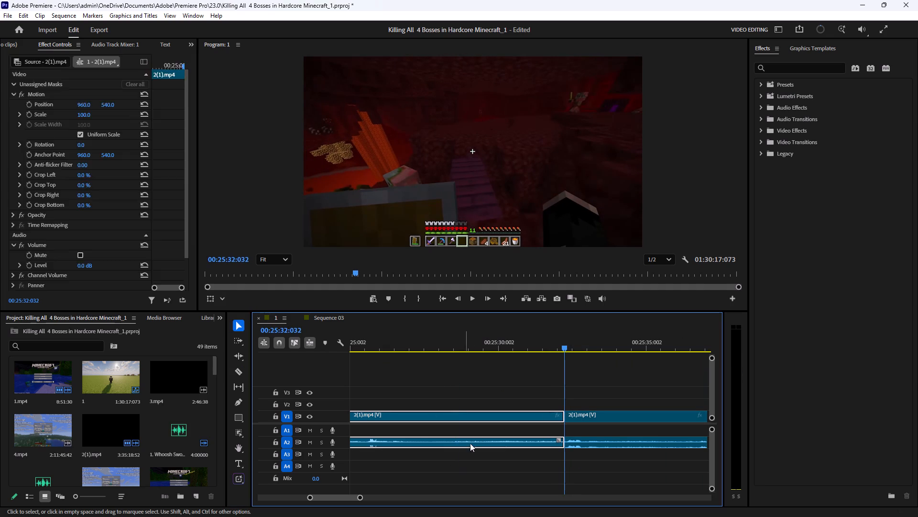
key("BackSpace")
left_click(500, 417)
key("BackSpace")
Trim the start of the 2(1).mp4 clip after the final enderman hit to the portal-entry frame at 00:21:59:071 and close the gap.
left_click_drag(520, 345, 431, 346)
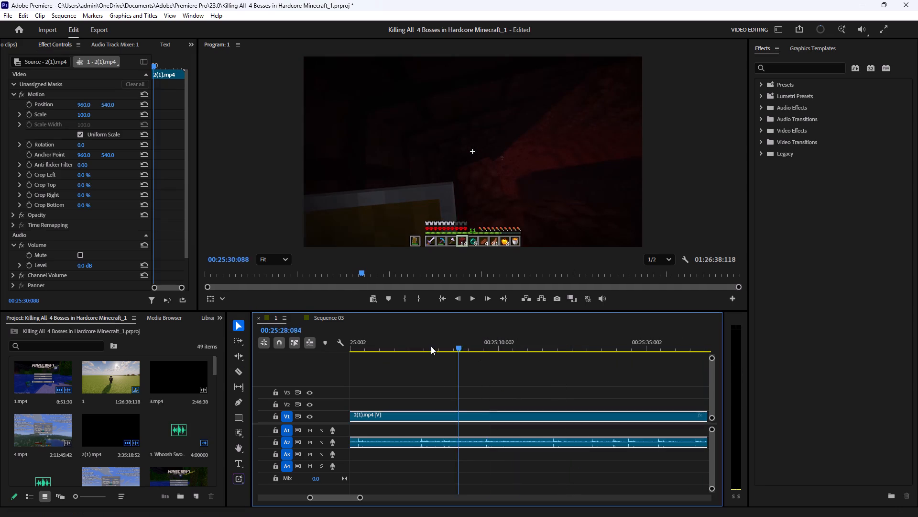
left_click_drag(431, 346, 317, 349)
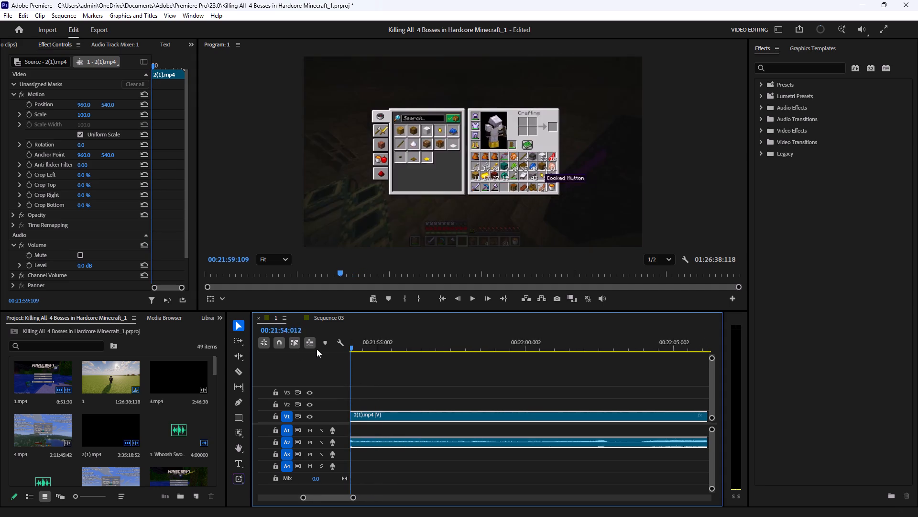
left_click_drag(317, 349, 717, 360)
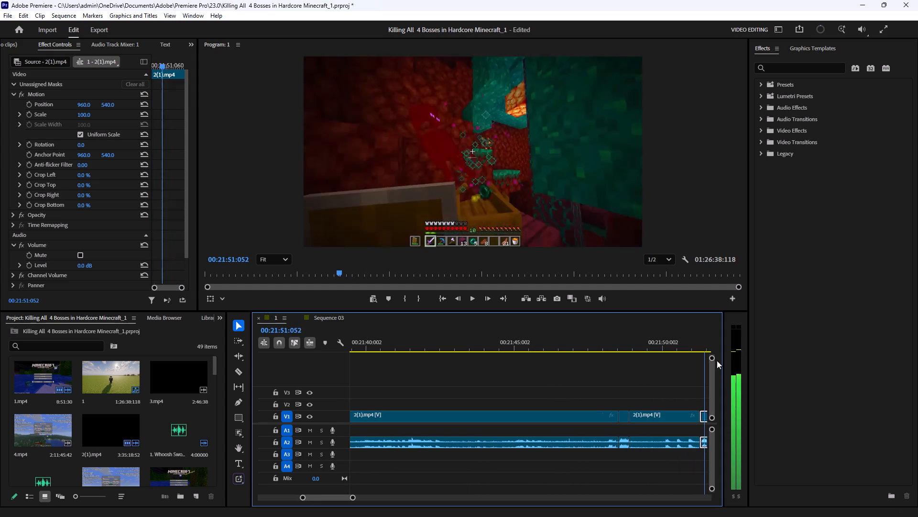
left_click_drag(717, 360, 429, 369)
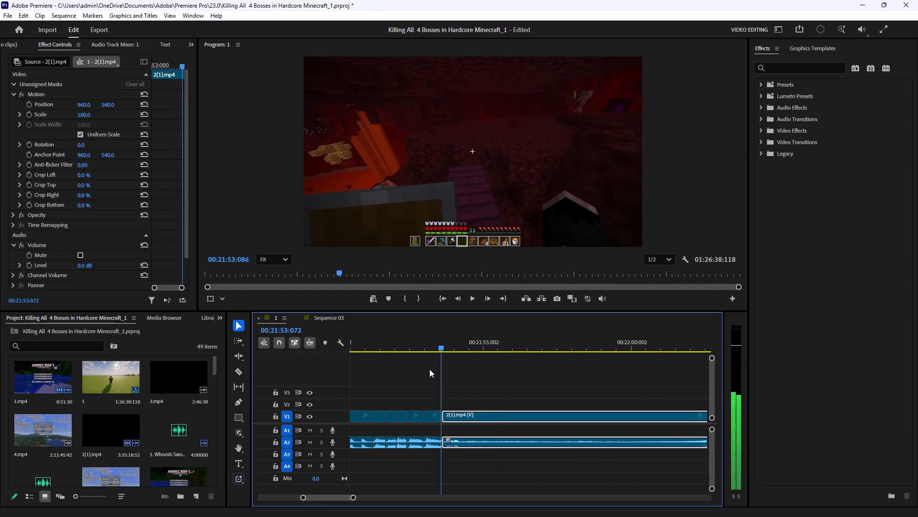
left_click_drag(429, 369, 444, 369)
left_click(475, 303)
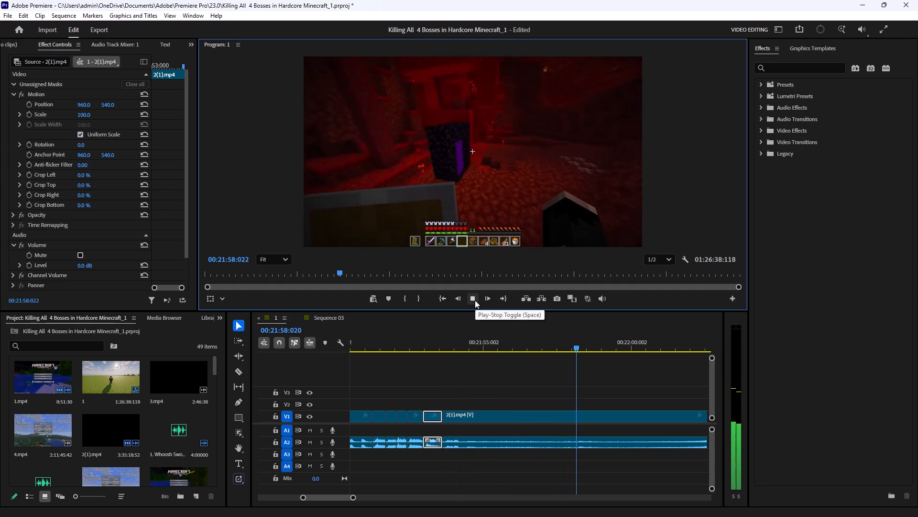
left_click(475, 300)
left_click(475, 300)
left_click(475, 300)
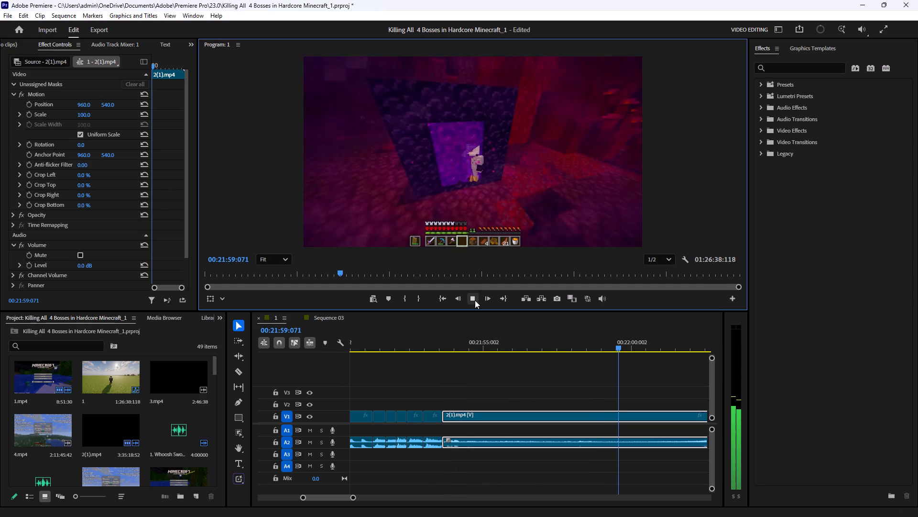
left_click_drag(445, 416, 583, 416)
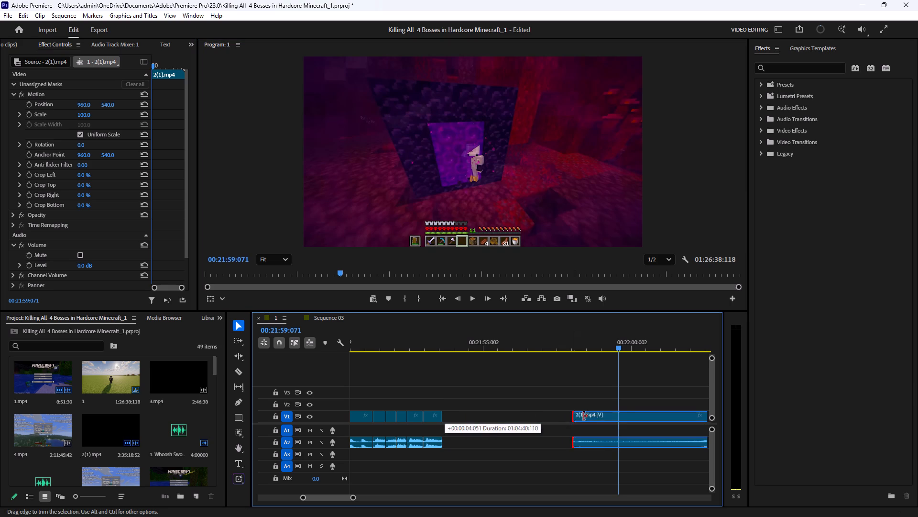
left_click_drag(583, 416, 621, 420)
left_click_drag(631, 415, 454, 425)
Play the new join and the portal-room footage after it from about 00:21:53 to 00:22:15.
left_click(435, 343)
left_click(467, 299)
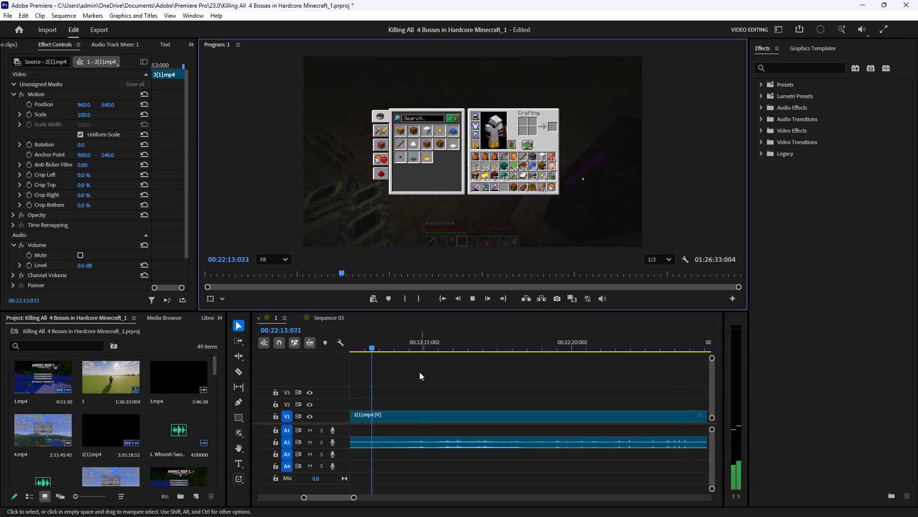
left_click(474, 301)
Find the frame just before the inventory opens in the portal room and split the 2(1).mp4 clip at 00:22:02:014.
left_click_drag(444, 348, 356, 366)
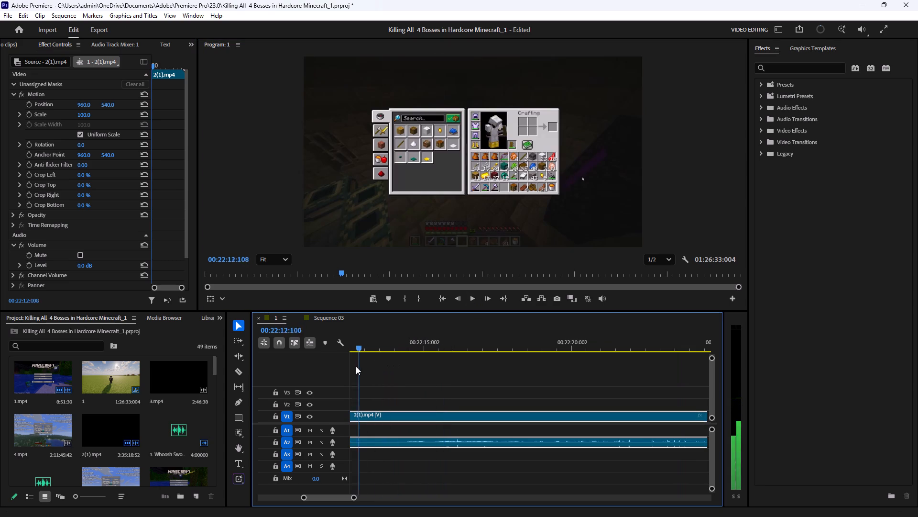
left_click_drag(356, 366, 647, 368)
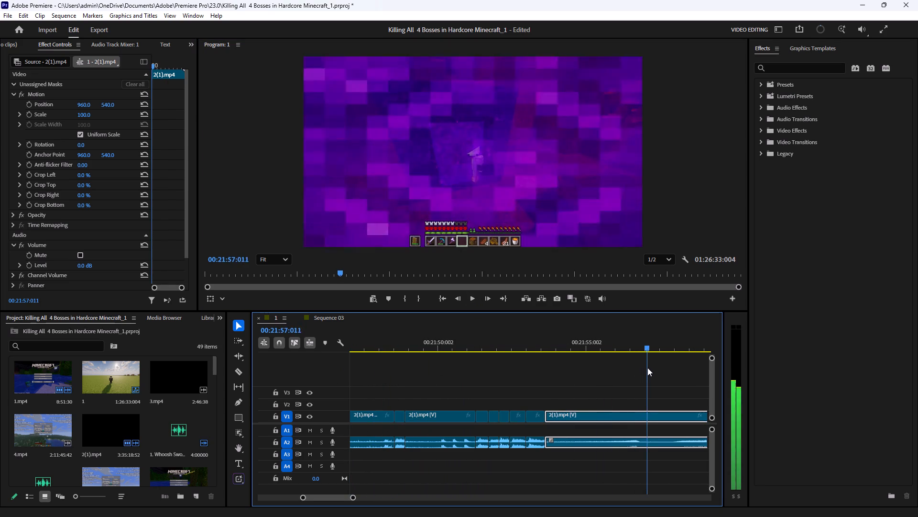
left_click_drag(647, 368, 709, 375)
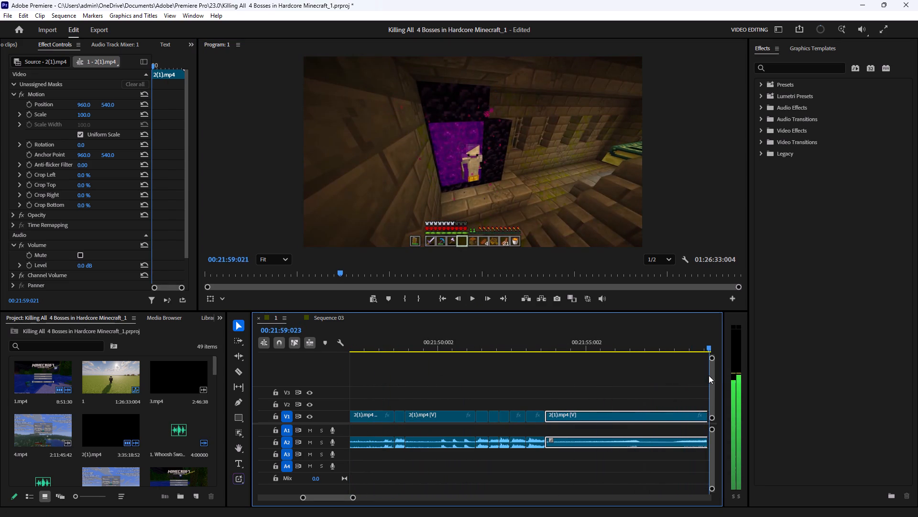
left_click_drag(709, 375, 560, 385)
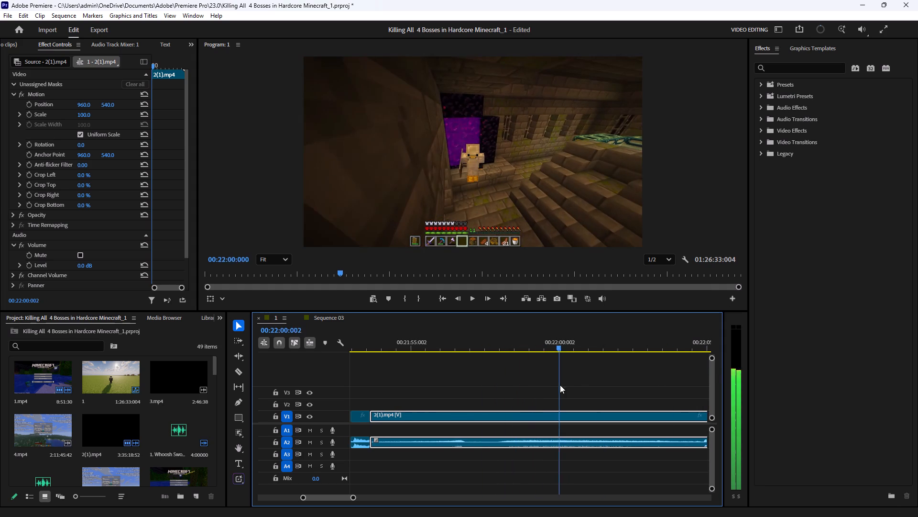
left_click_drag(560, 385, 594, 387)
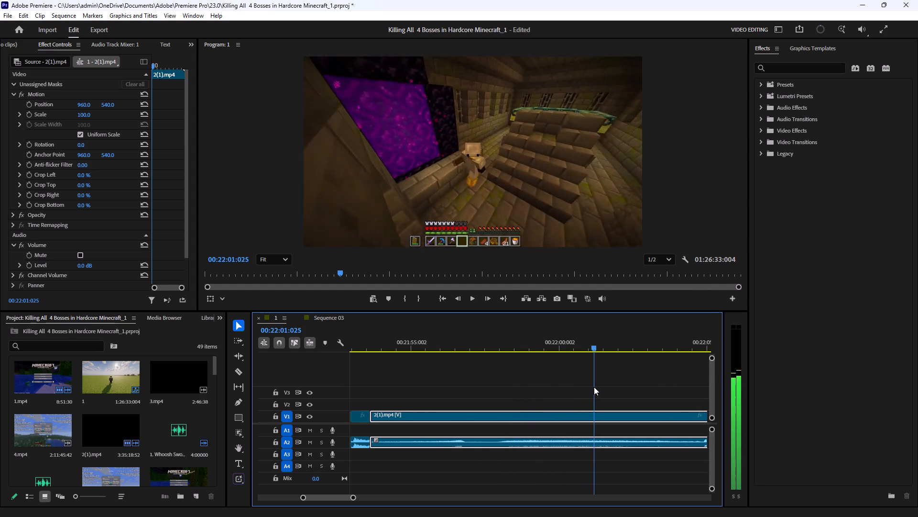
left_click_drag(594, 387, 641, 391)
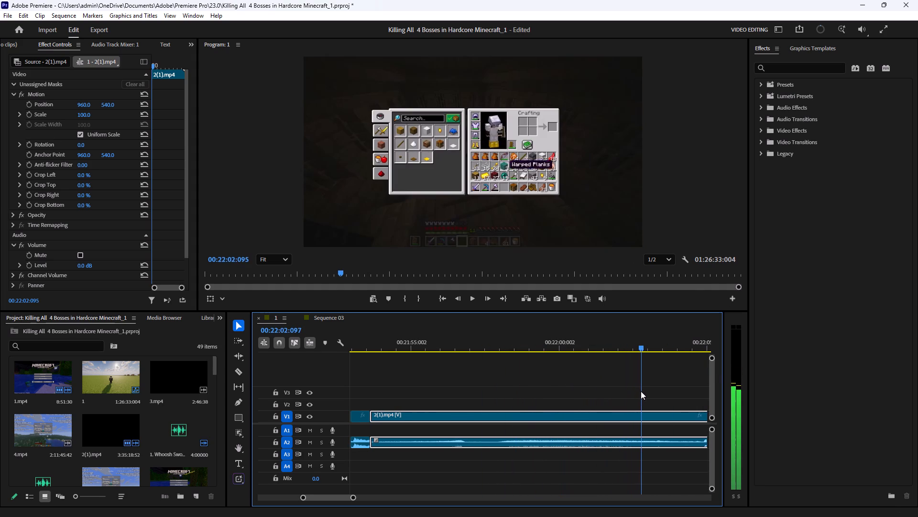
left_click_drag(641, 391, 603, 403)
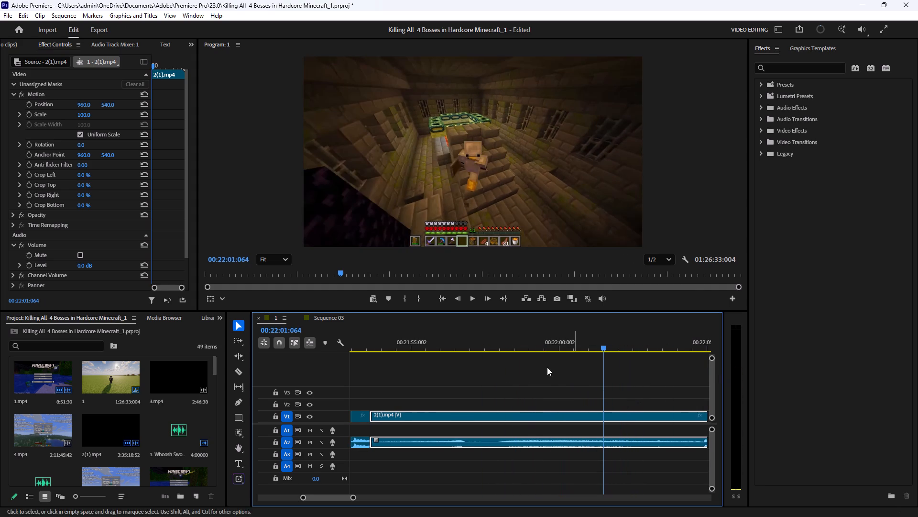
left_click(471, 300)
left_click(471, 300)
left_click(471, 300)
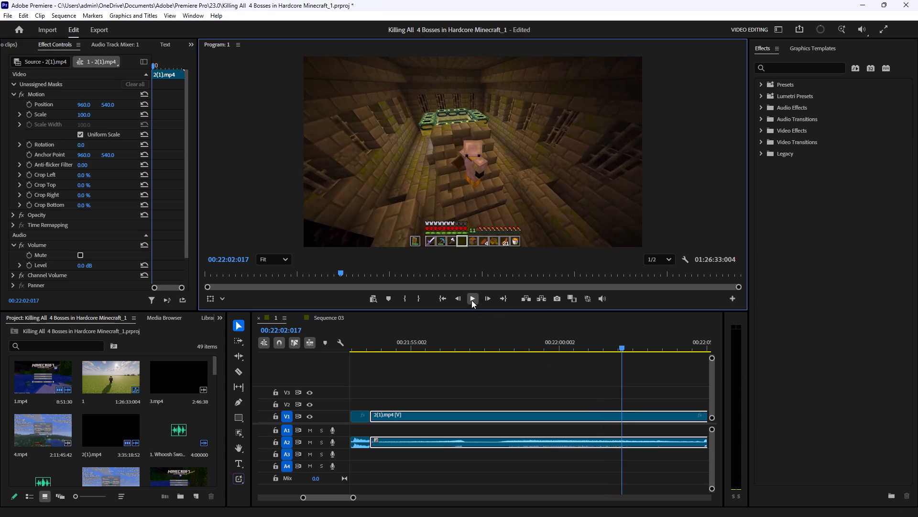
left_click(471, 300)
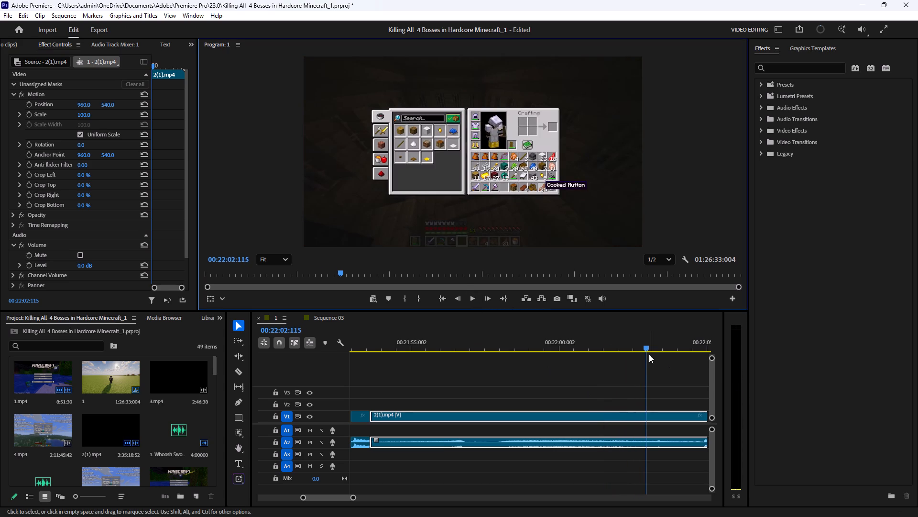
left_click_drag(644, 347, 637, 357)
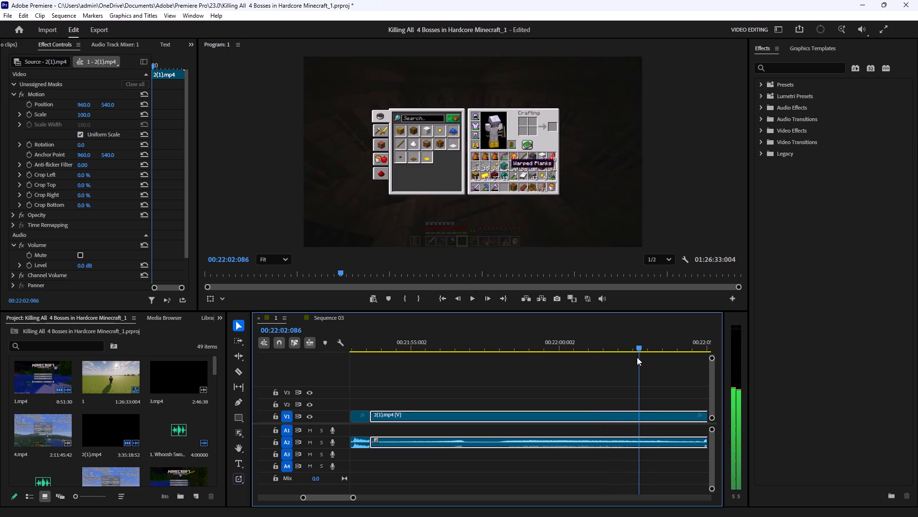
left_click_drag(637, 357, 619, 362)
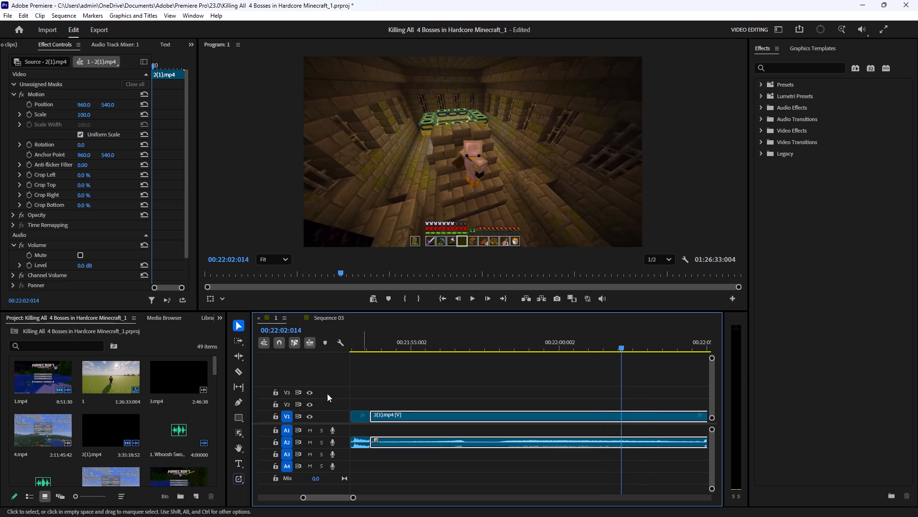
left_click(237, 371)
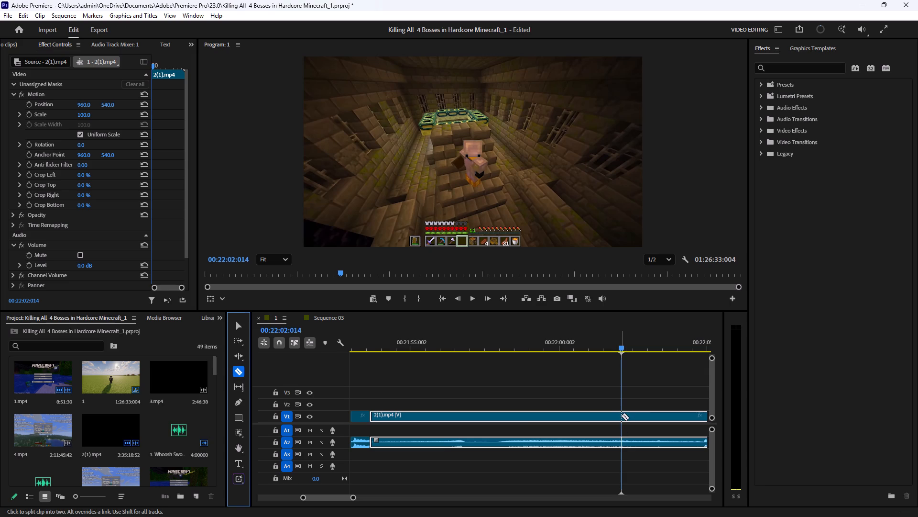
left_click(621, 416)
Review the inventory and crafting footage and split 2(1).mp4 at about 00:22:43, shortly before the blaze powder crafting.
left_click(469, 295)
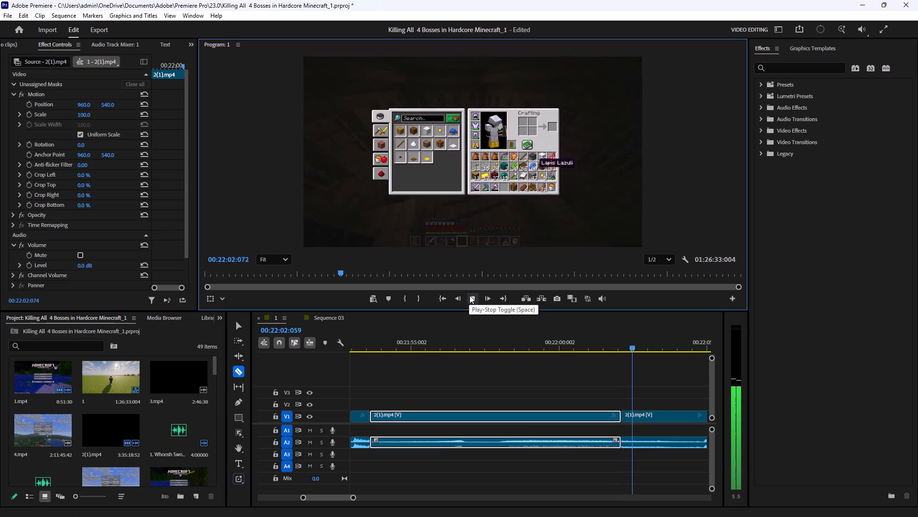
double_click(470, 295)
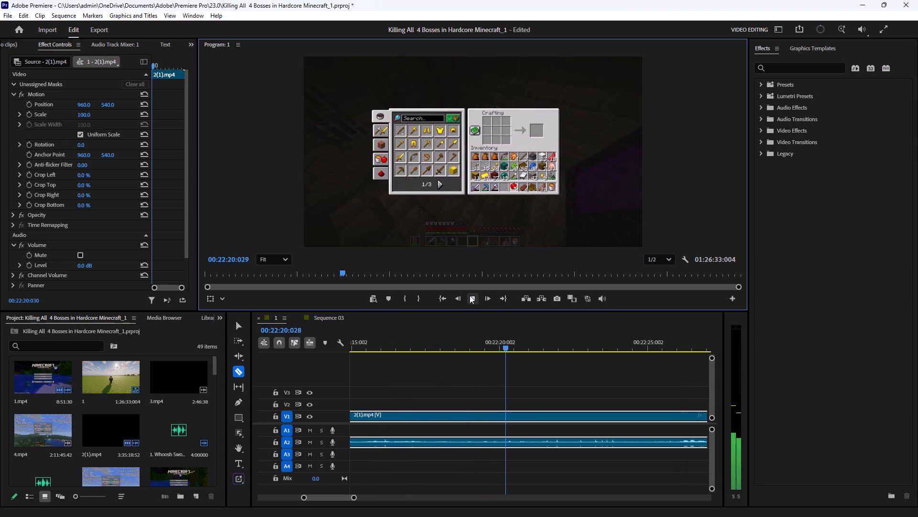
left_click(470, 295)
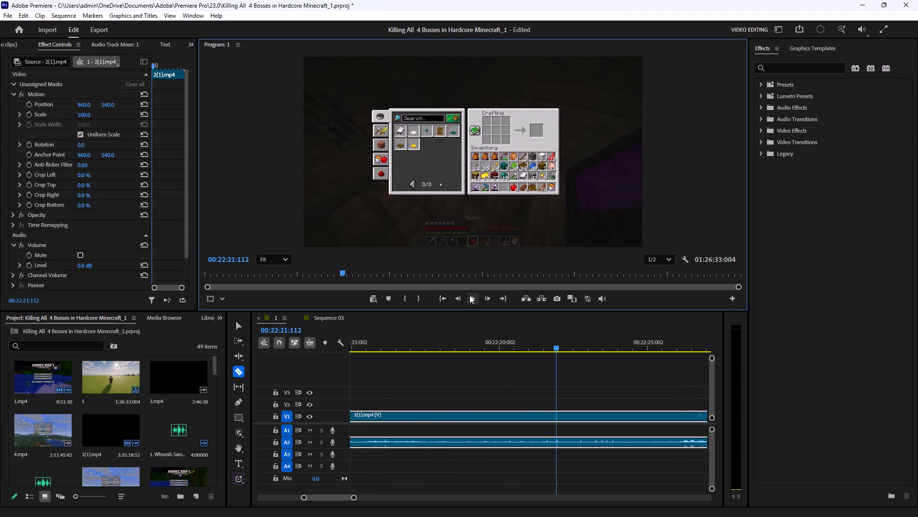
left_click(470, 295)
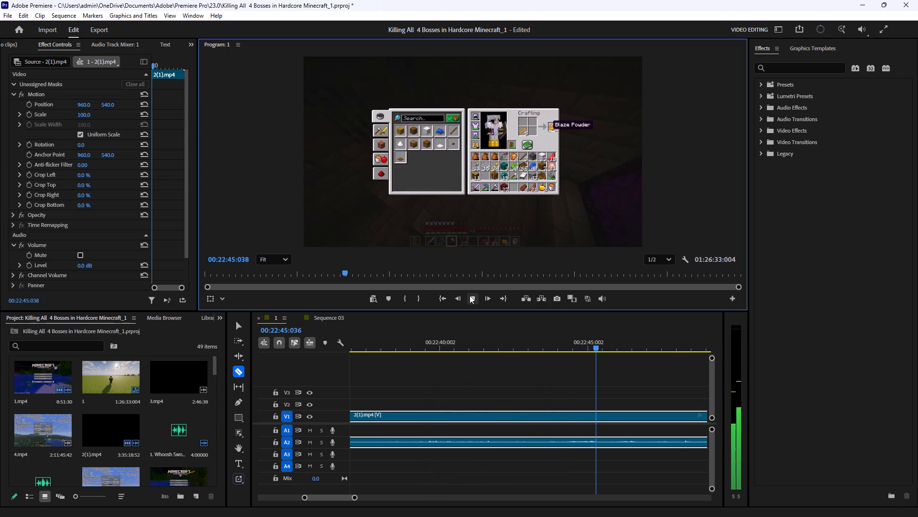
left_click(470, 295)
left_click(607, 414)
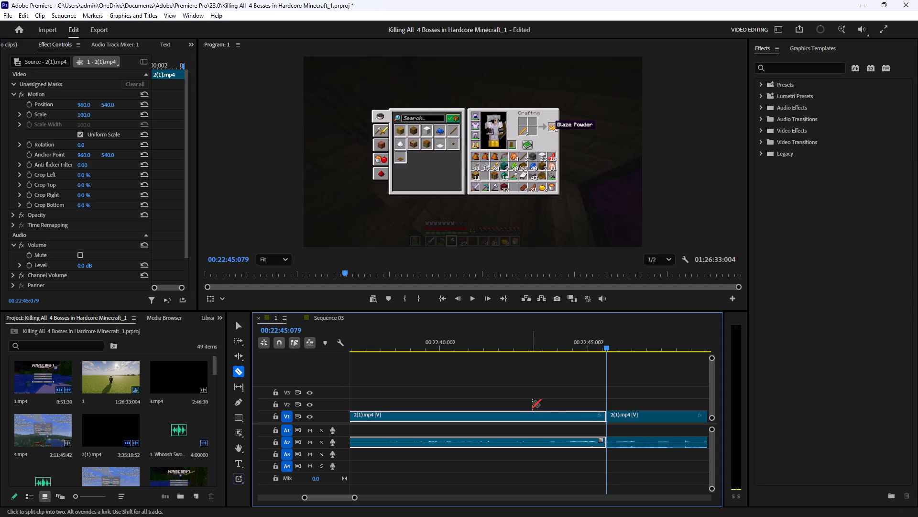
key("ctrl+z")
left_click(550, 416)
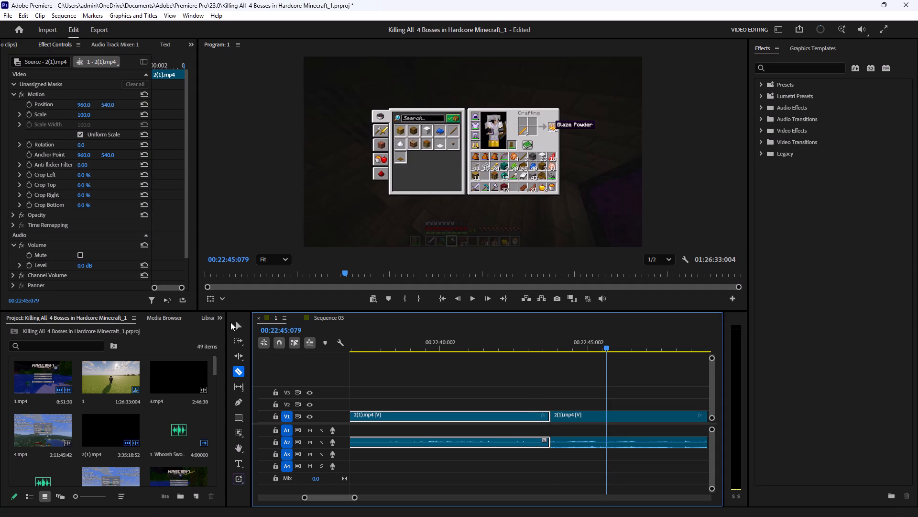
Delete the 2(1).mp4 inventory and crafting segment between 00:22:02:014 and about 00:22:43, and close the gap.
left_click(233, 322)
left_click_drag(477, 390, 481, 479)
key("BackSpace")
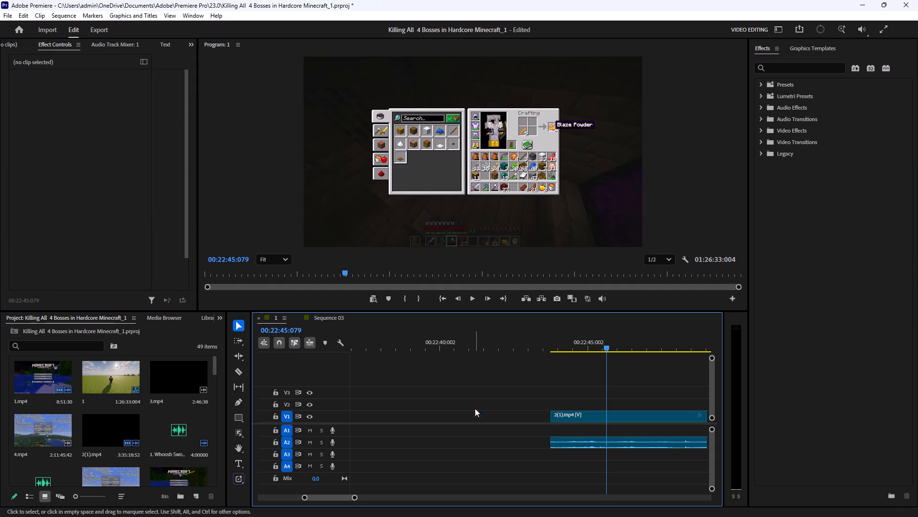
left_click(457, 415)
key("BackSpace")
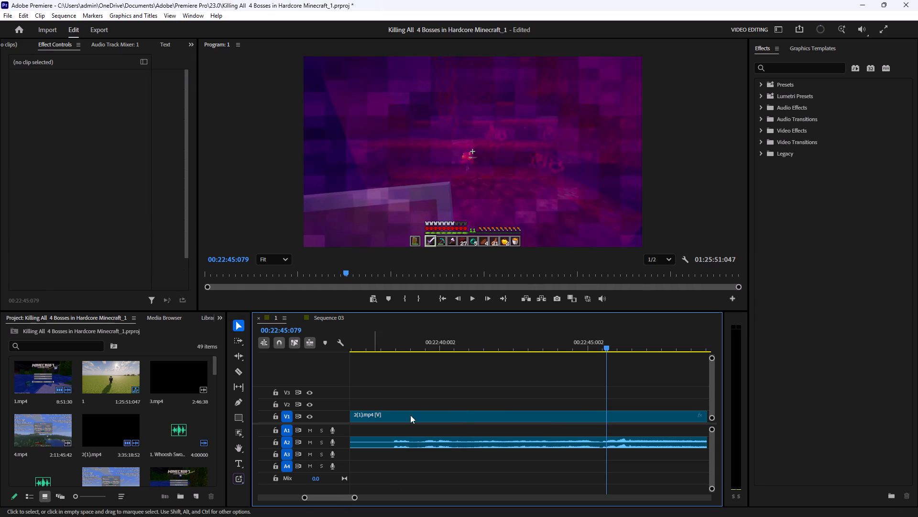
Play the footage from the new join at about 00:22:02 through the end-portal frame scene to 00:22:37:007.
left_click_drag(355, 496, 390, 496)
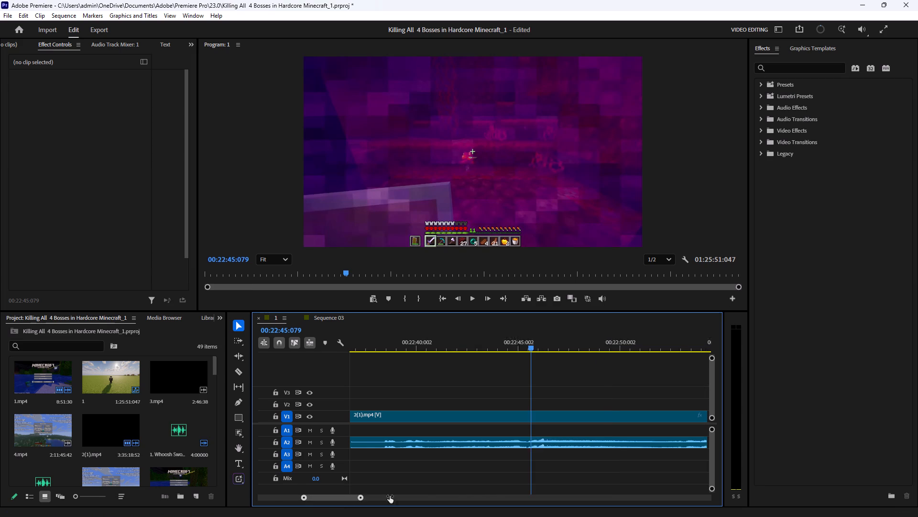
left_click_drag(390, 496, 421, 508)
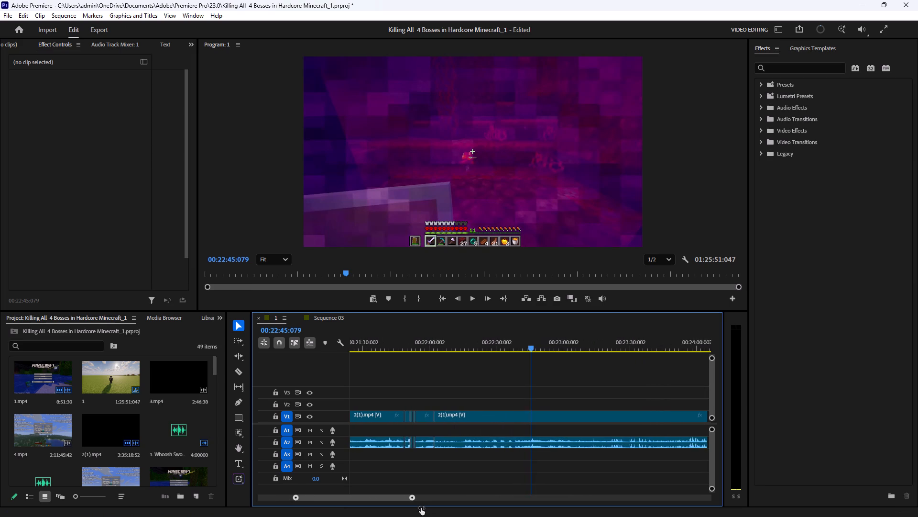
left_click_drag(421, 508, 406, 513)
left_click_drag(410, 342, 400, 362)
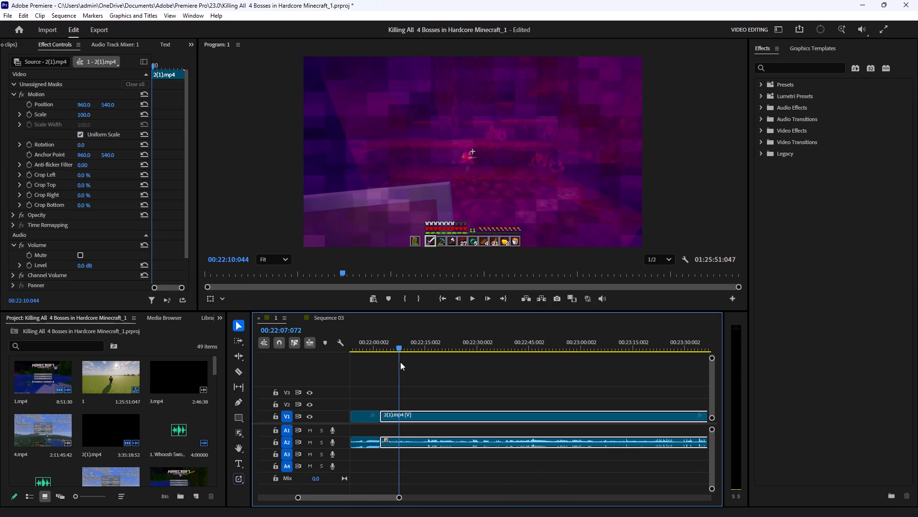
left_click_drag(400, 362, 381, 386)
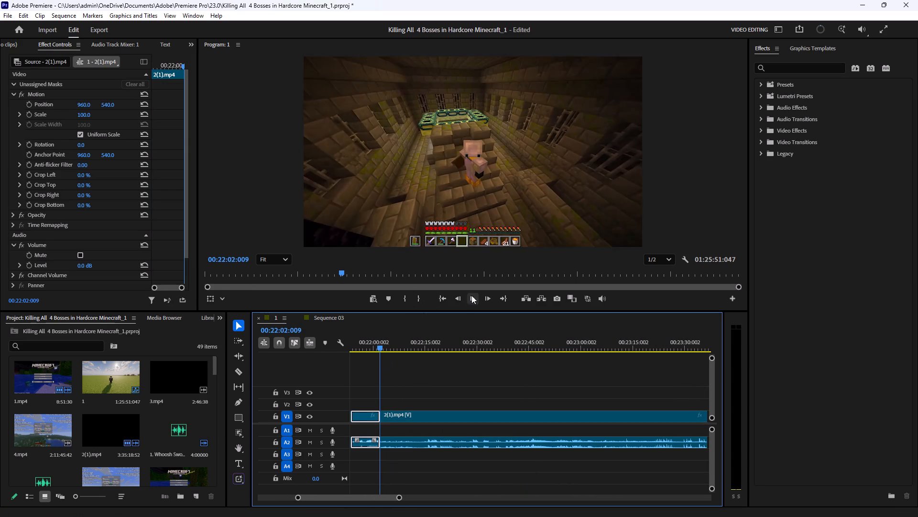
left_click(471, 295)
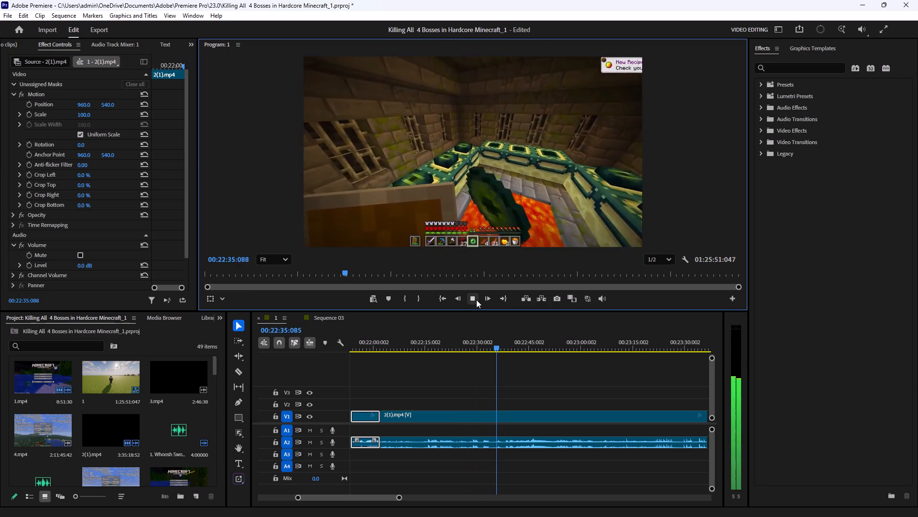
left_click(476, 300)
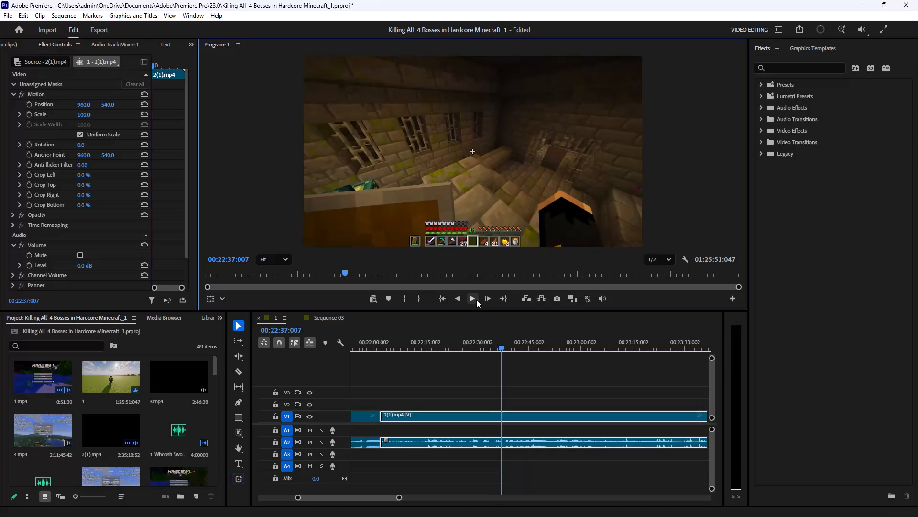
Split the 2(1).mp4 clip at 00:22:37:007, after the end-portal frame scene.
left_click(241, 374)
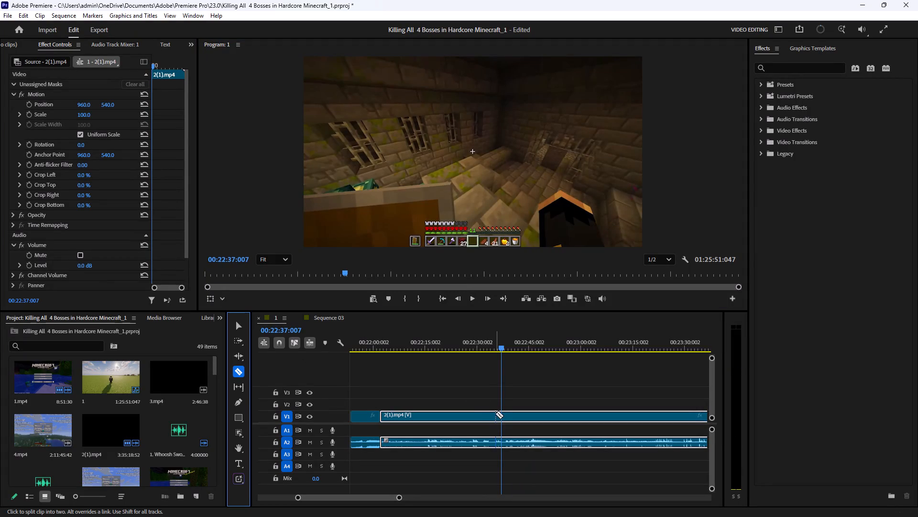
left_click(502, 414)
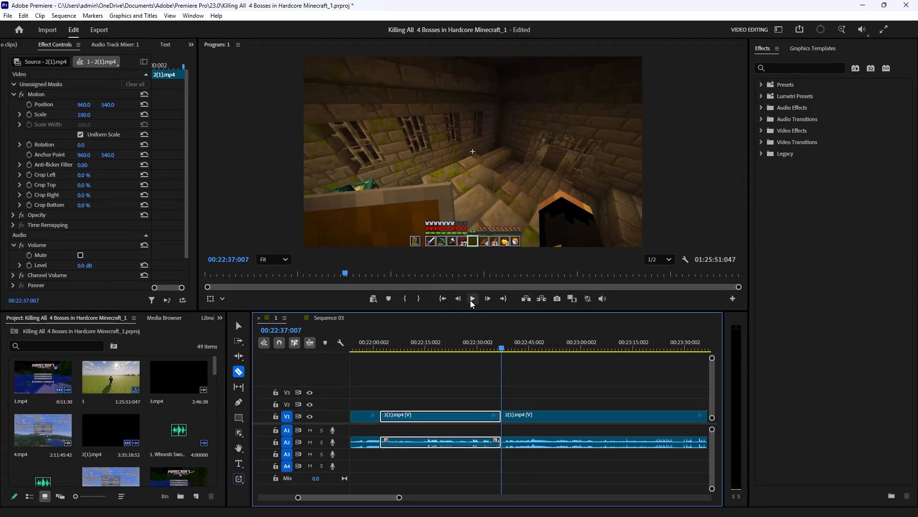
Review the following Nether, crafting and End footage, and split 2(1).mp4 at 00:27:24:024, during the blaze powder crafting.
left_click(470, 300)
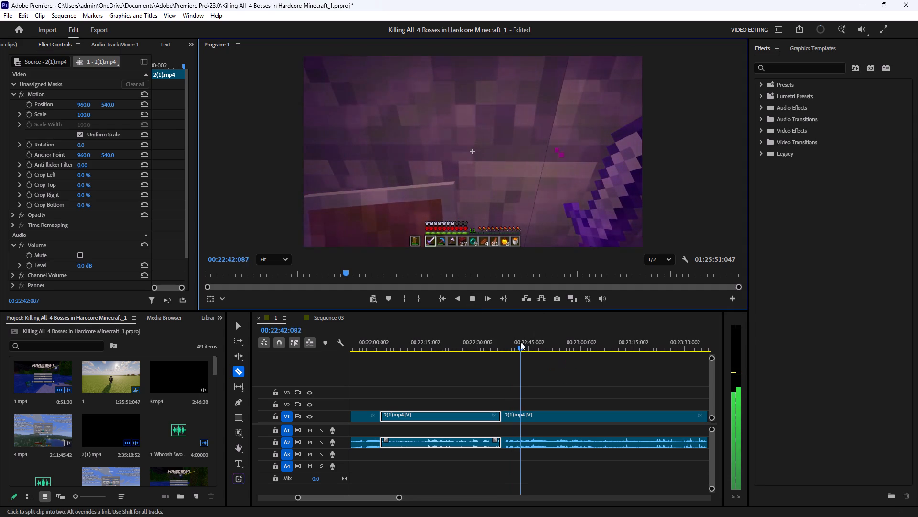
left_click_drag(525, 345, 594, 350)
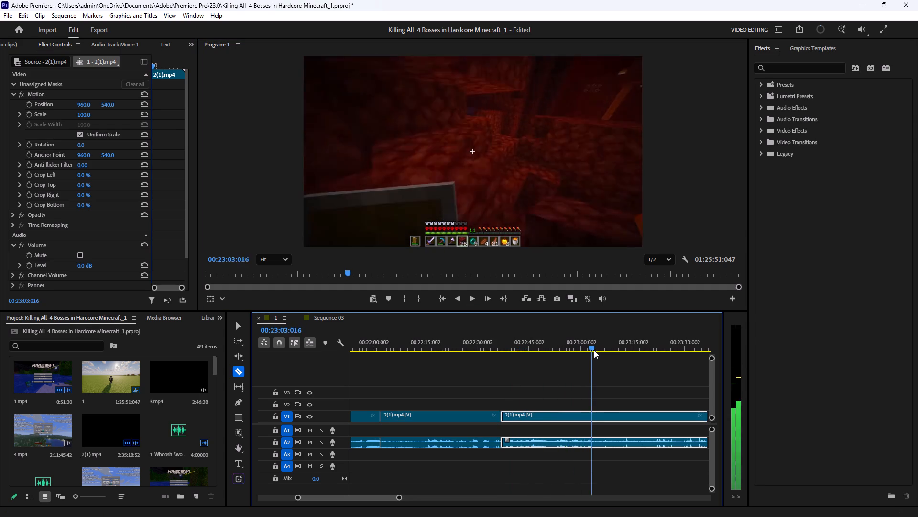
left_click_drag(594, 350, 646, 347)
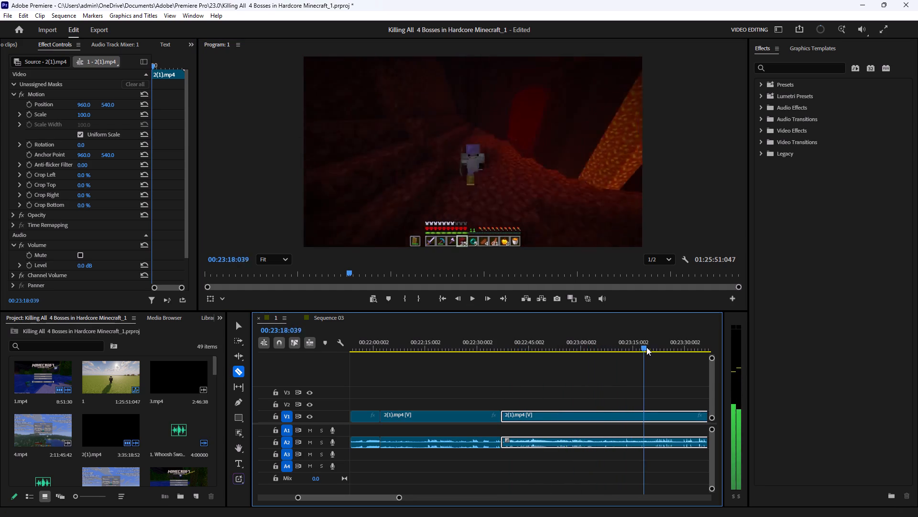
left_click_drag(646, 347, 689, 344)
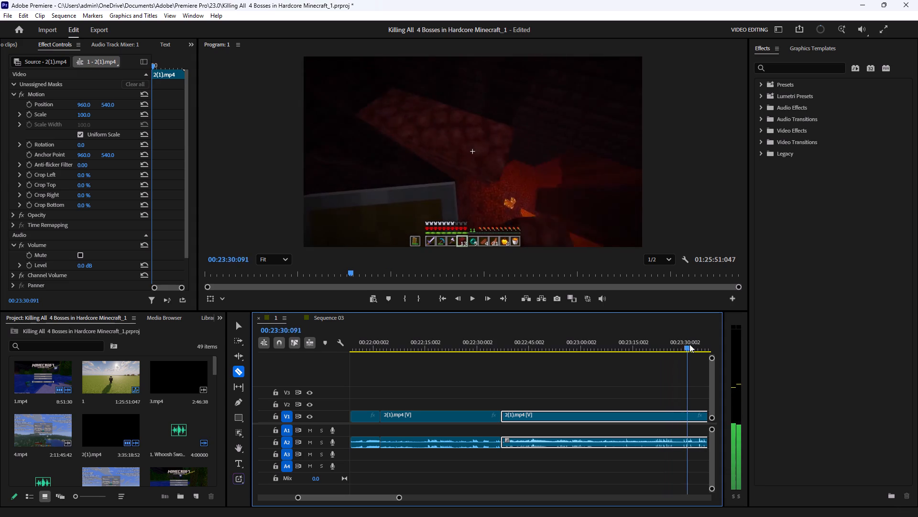
left_click_drag(689, 344, 590, 341)
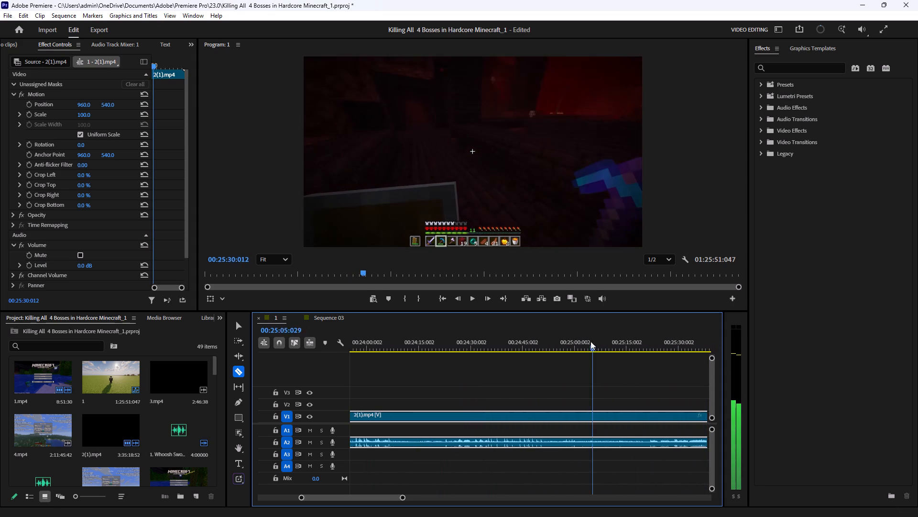
left_click_drag(590, 341, 649, 354)
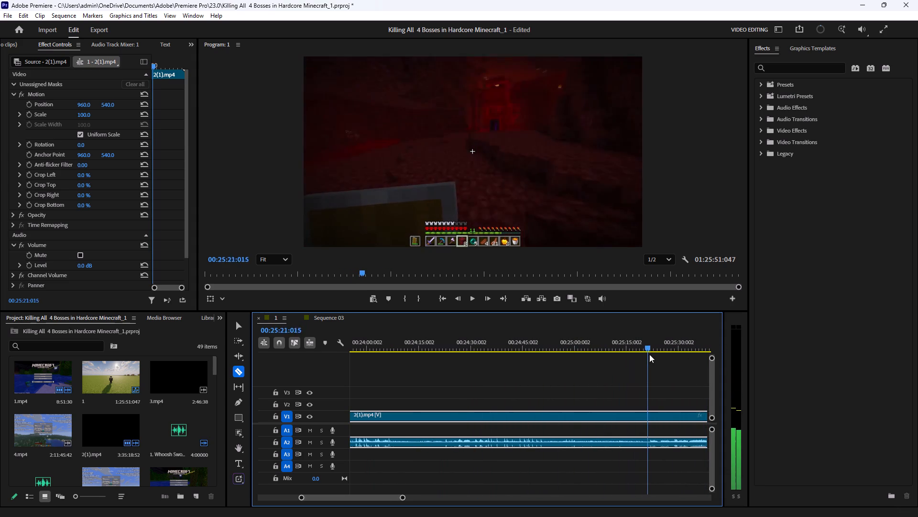
left_click_drag(649, 354, 698, 357)
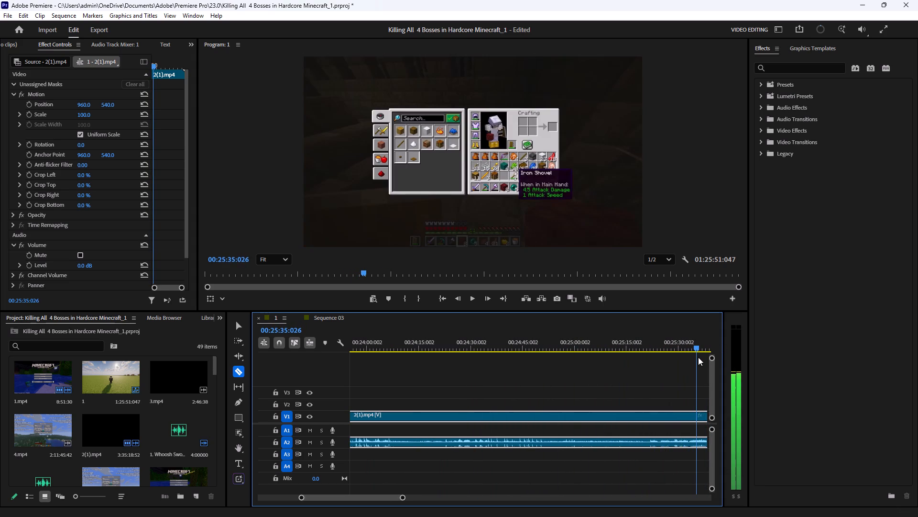
left_click_drag(698, 357, 708, 359)
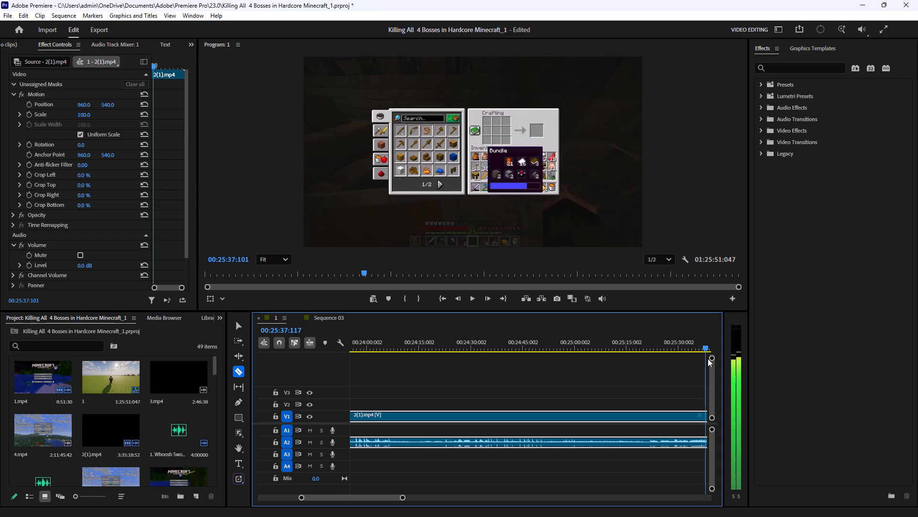
left_click_drag(708, 359, 717, 360)
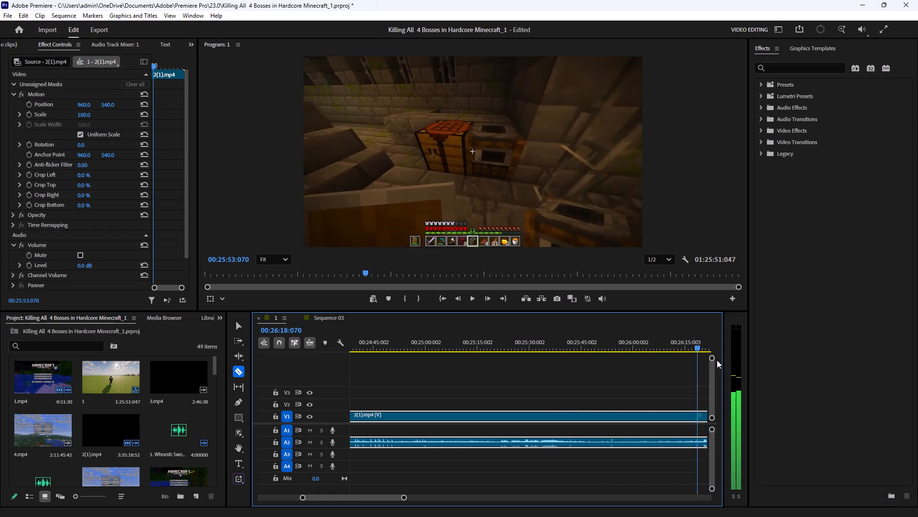
left_click_drag(717, 360, 724, 371)
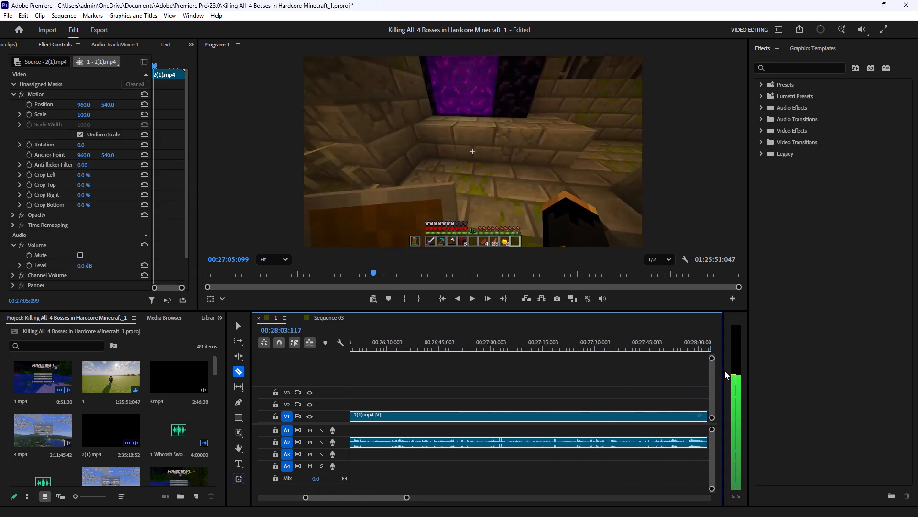
left_click_drag(724, 371, 461, 393)
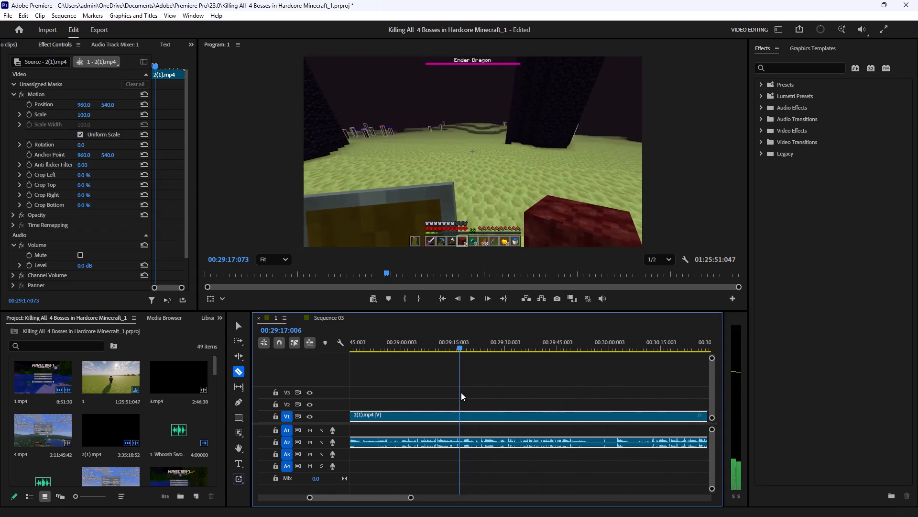
left_click_drag(461, 393, 498, 410)
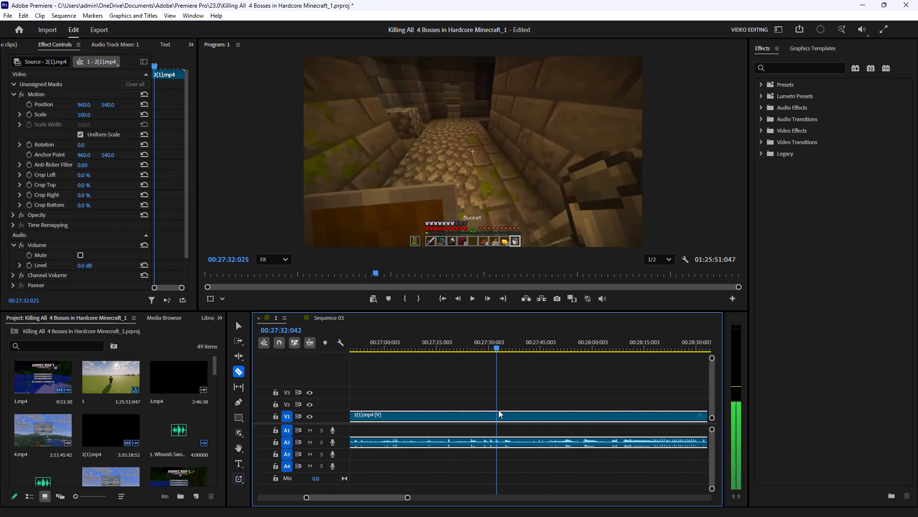
left_click_drag(498, 410, 492, 415)
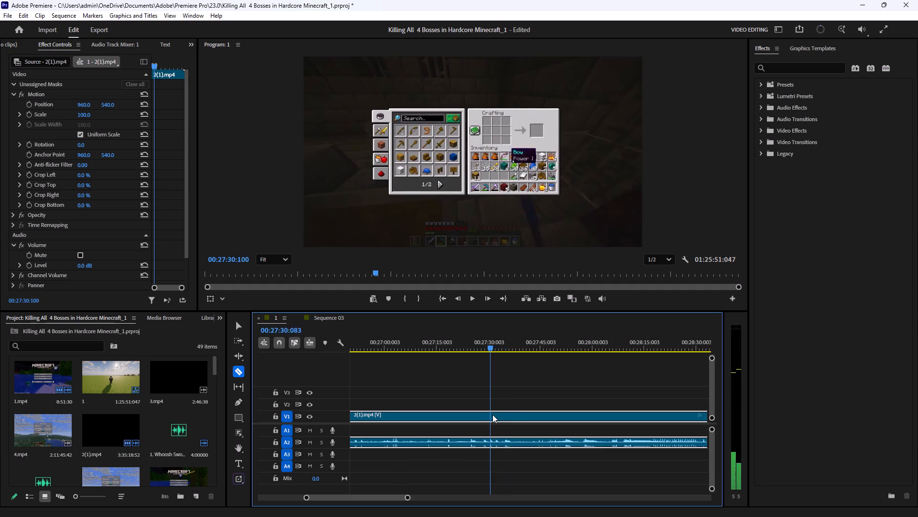
left_click_drag(492, 415, 502, 414)
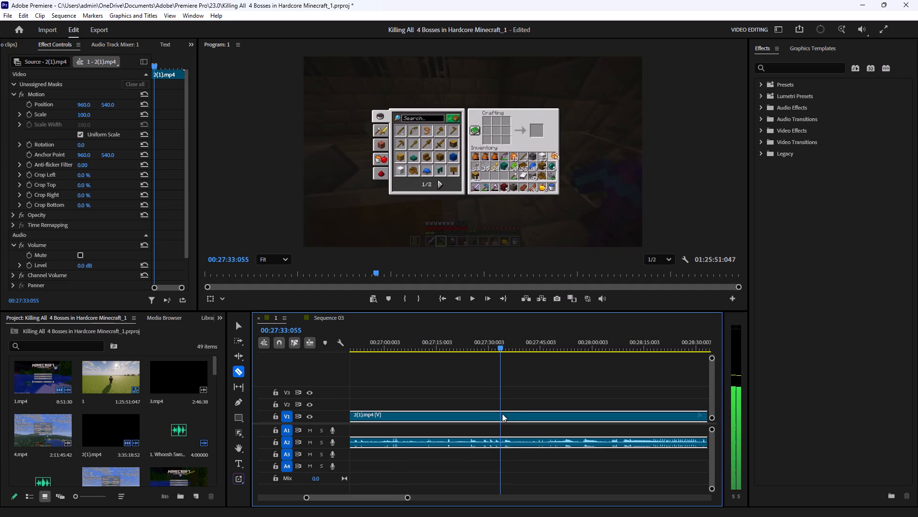
left_click_drag(502, 414, 470, 426)
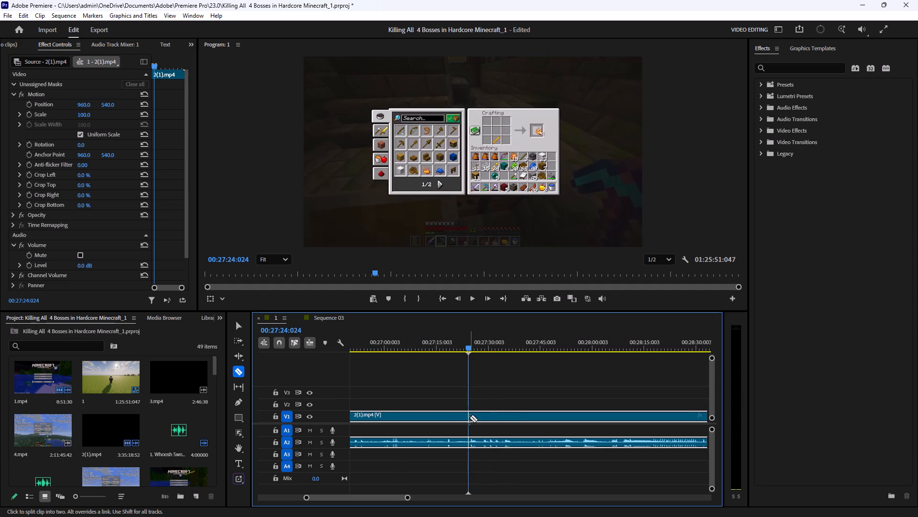
left_click(470, 417)
Delete the 2(1).mp4 segment between 00:22:37:007 and 00:27:24:024 and close the gap.
left_click(235, 327)
left_click_drag(425, 382, 415, 467)
key("BackSpace")
left_click(426, 417)
key("BackSpace")
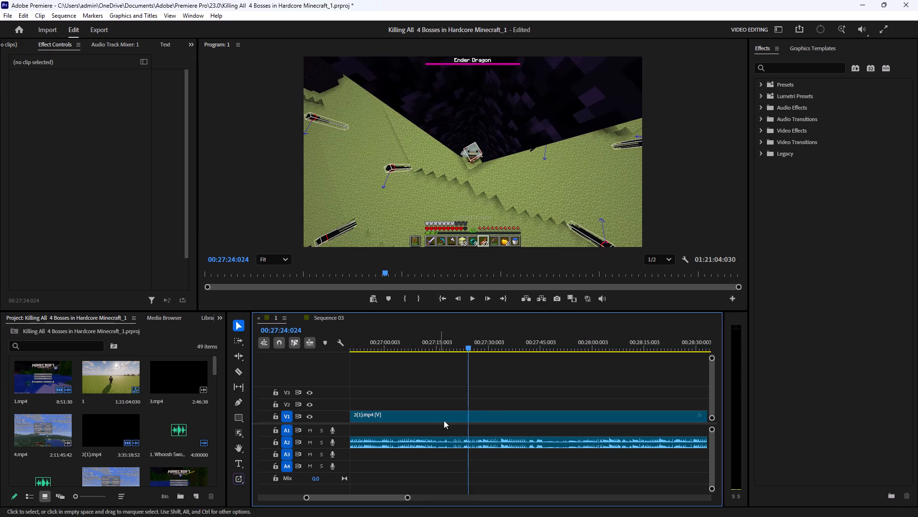
Recheck the earlier crafting and portal-frame footage, delete its 2(1).mp4 segment from 00:22:02:014 to 00:22:37:007, and close the gap.
left_click_drag(466, 349, 395, 349)
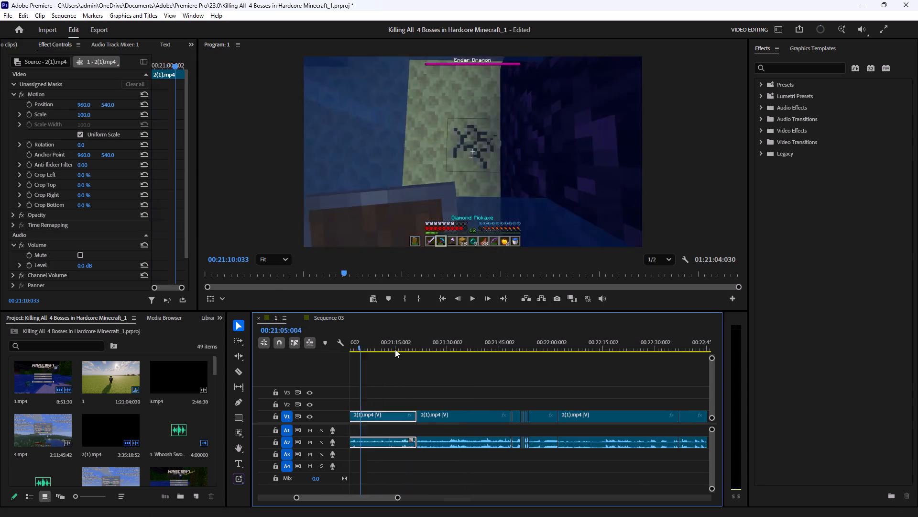
left_click_drag(395, 349, 566, 366)
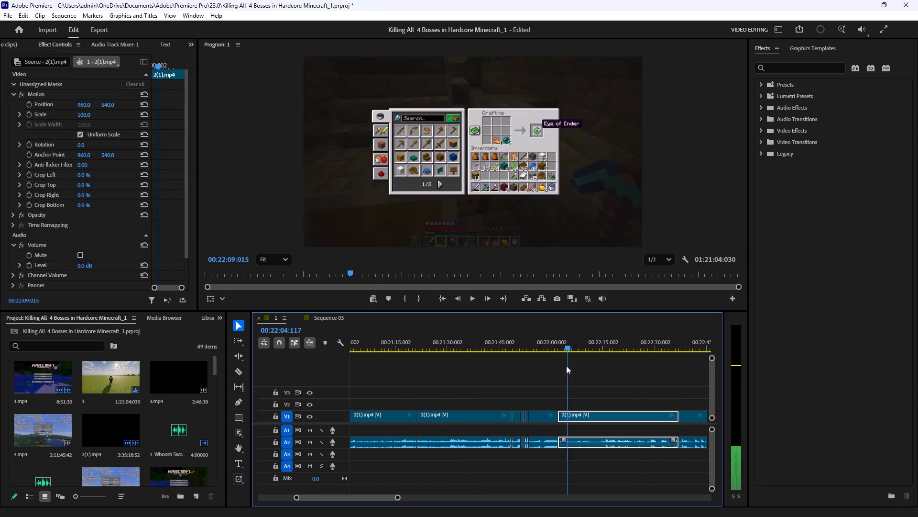
left_click_drag(566, 366, 622, 369)
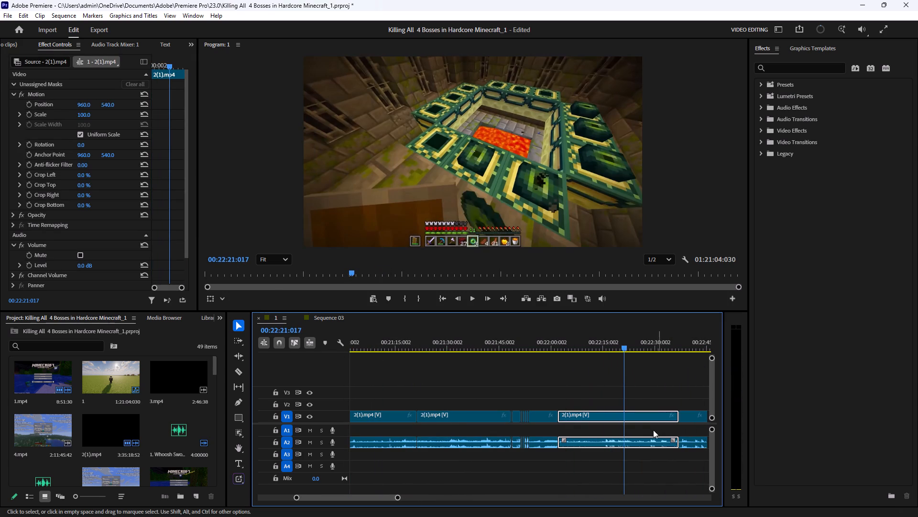
left_click(643, 422)
key("BackSpace")
left_click(642, 417)
key("BackSpace")
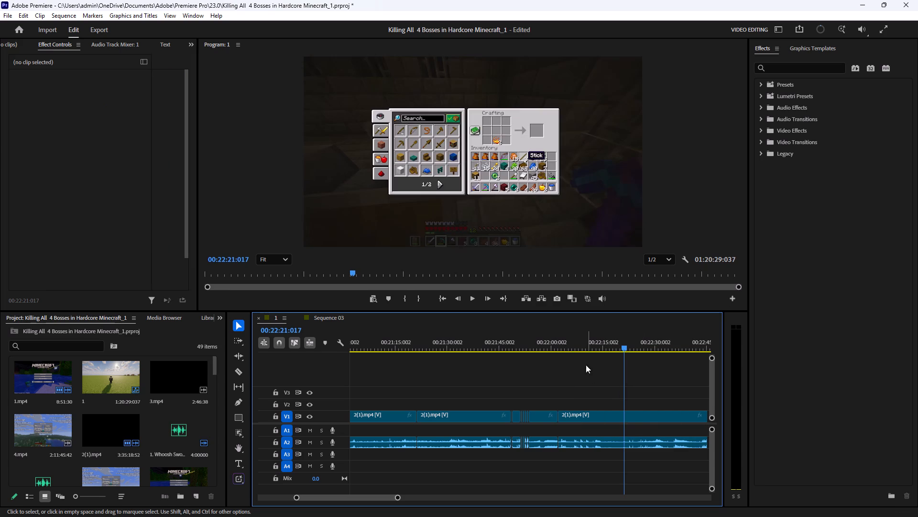
Review the crafting footage after the 00:22:02:014 join, trim the following clip's start to 00:22:12:102, and close the gap.
left_click(564, 343)
left_click(470, 300)
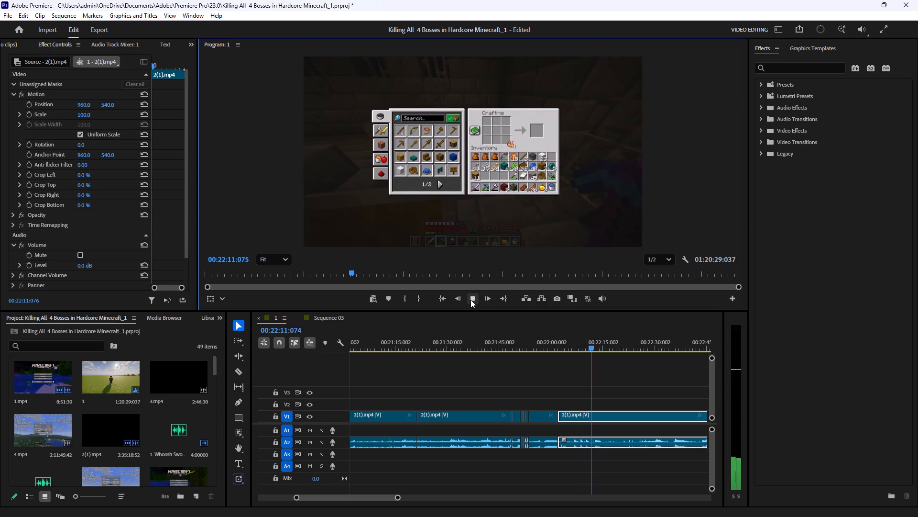
left_click(470, 300)
left_click(470, 300)
left_click(470, 300)
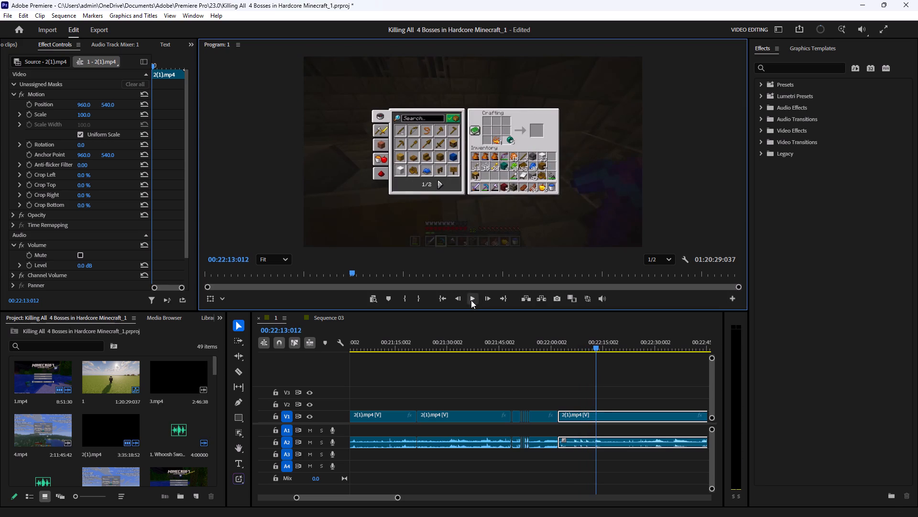
left_click_drag(594, 346, 594, 350)
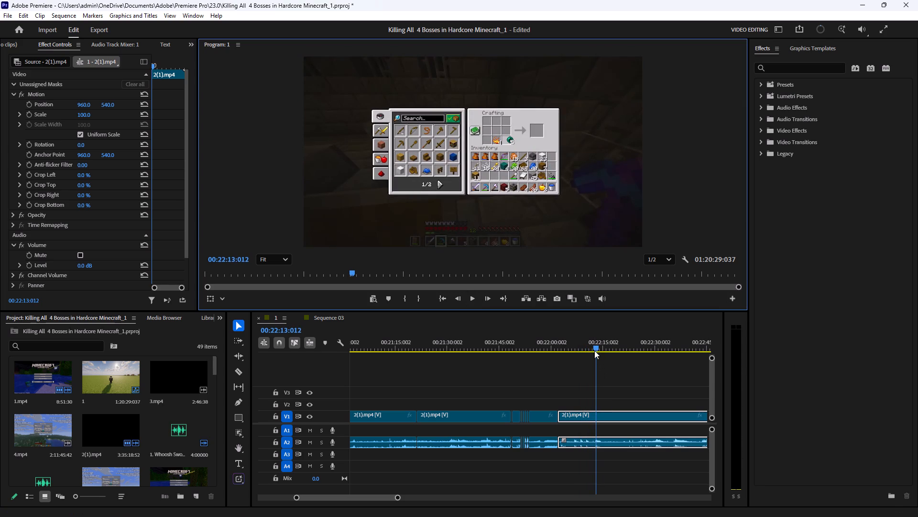
left_click_drag(594, 350, 594, 369)
left_click_drag(595, 350, 593, 354)
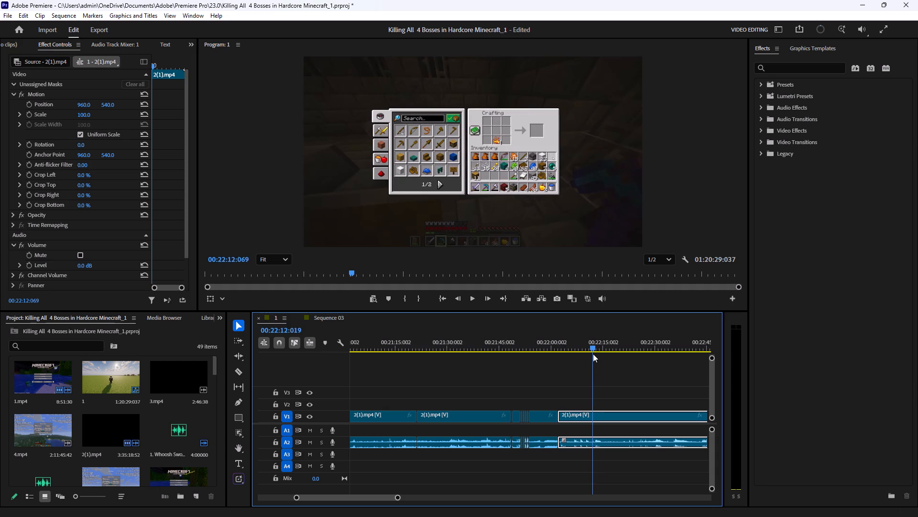
left_click_drag(593, 354, 596, 356)
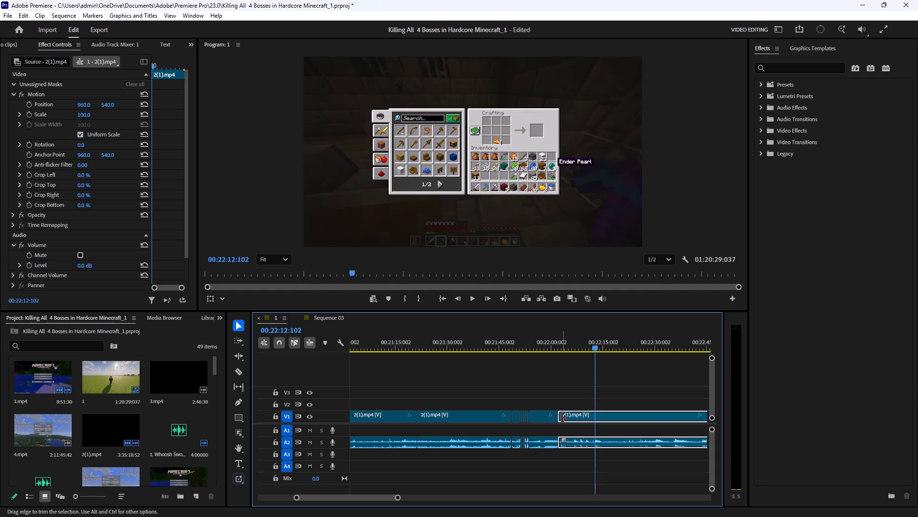
left_click_drag(562, 417, 597, 417)
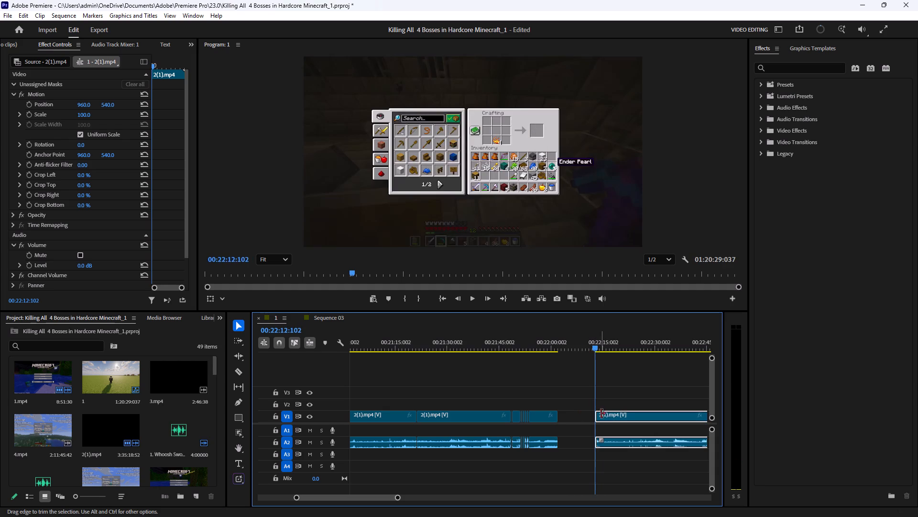
left_click_drag(623, 414, 589, 424)
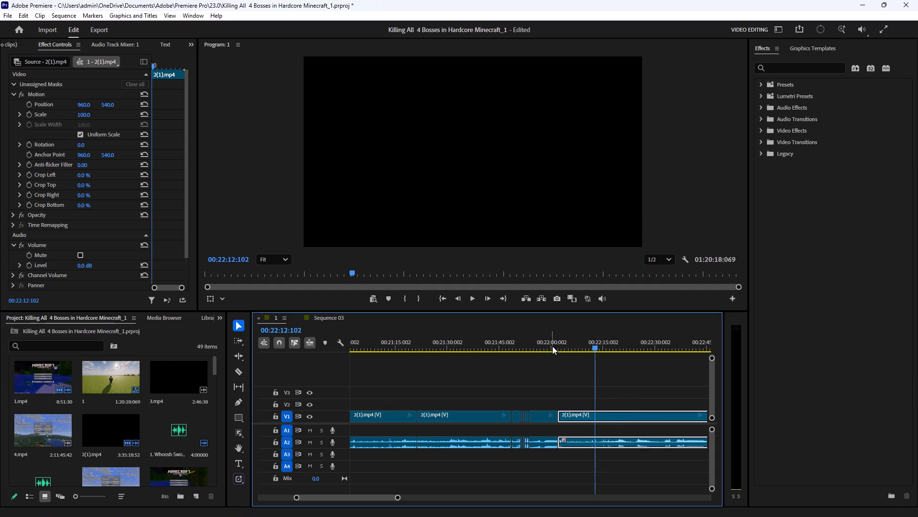
Play across the 00:22:02:014 join, trim about 18 seconds of crafting footage off the following clip's start, and close the gap.
left_click(555, 345)
left_click(476, 298)
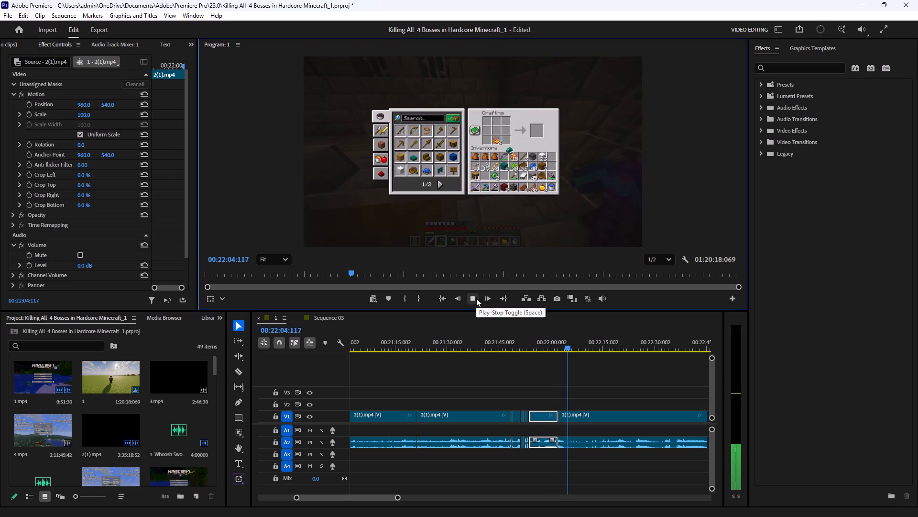
key("space")
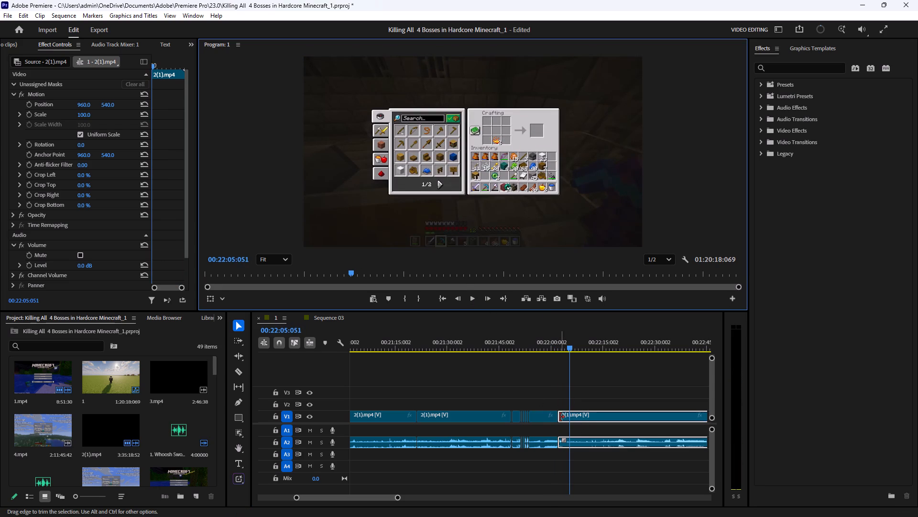
left_click_drag(560, 416, 617, 417)
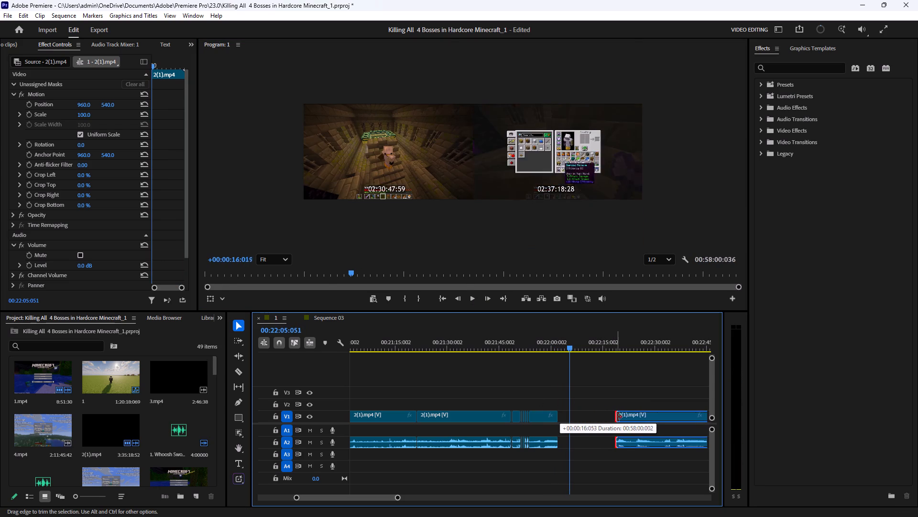
left_click_drag(617, 417, 623, 418)
left_click_drag(653, 416, 634, 419)
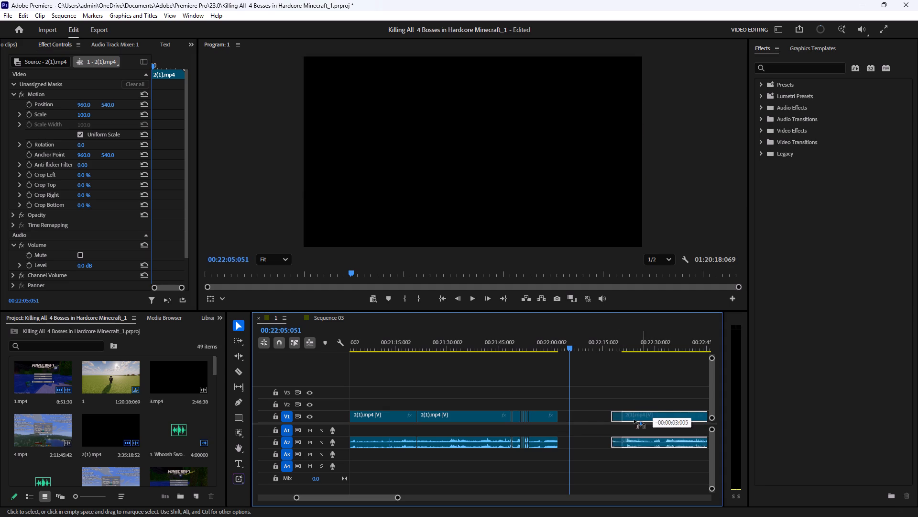
left_click_drag(634, 419, 590, 424)
Play across the join into the end-portal scene, trim about 3 more seconds off the following clip's start, and close the gap.
left_click(557, 346)
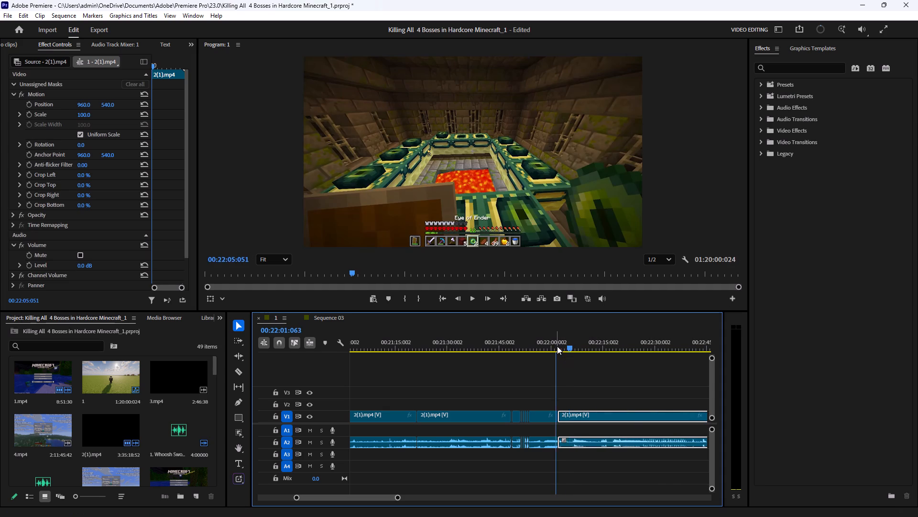
left_click(475, 297)
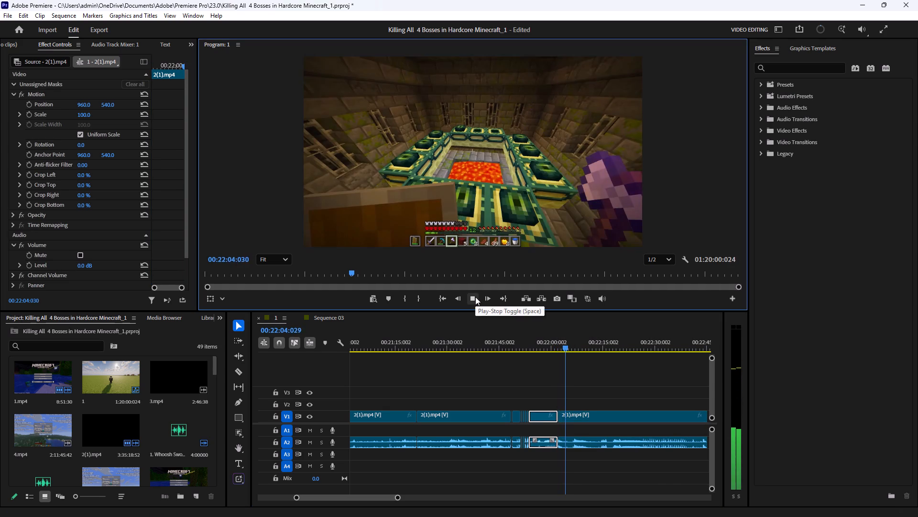
left_click(475, 297)
left_click_drag(561, 414, 582, 419)
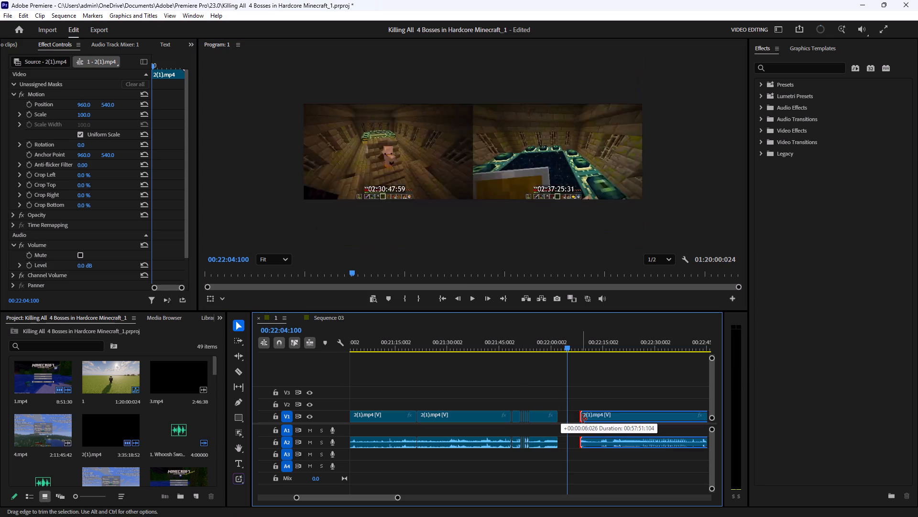
left_click_drag(582, 419, 567, 432)
left_click_drag(590, 416, 581, 423)
Play the footage across the retrimmed join from 00:22:00:117 to check the transition into the portal room.
left_click(555, 348)
left_click(477, 299)
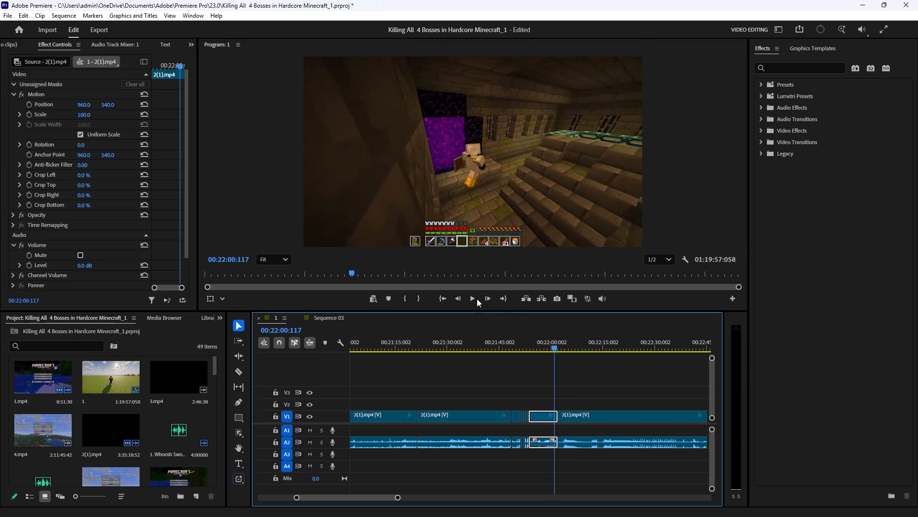
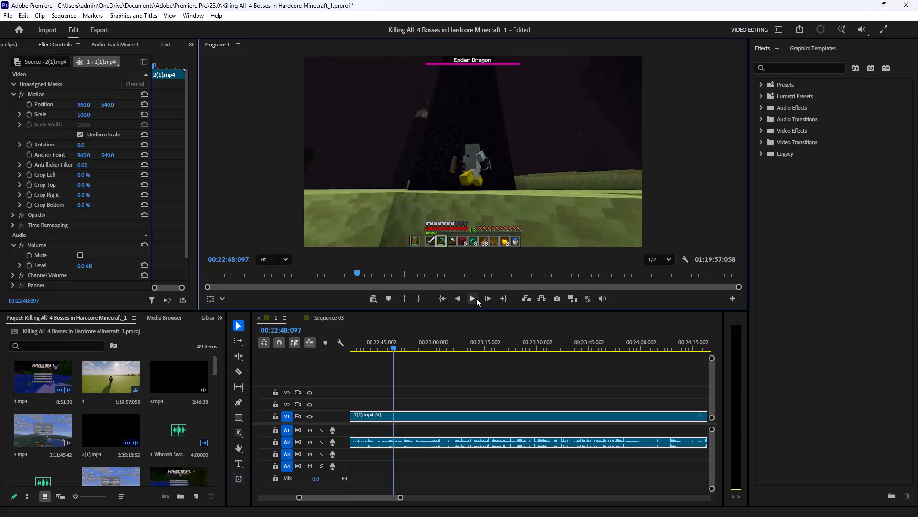
Play the Ender Dragon footage briefly, split the 2(1).mp4 clip at 00:22:49:086, and save the project.
left_click(476, 298)
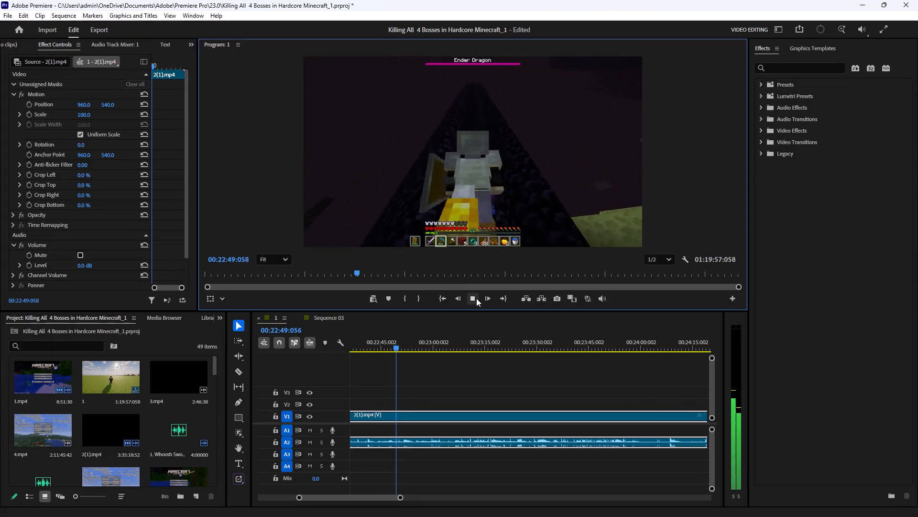
left_click(476, 298)
left_click(234, 372)
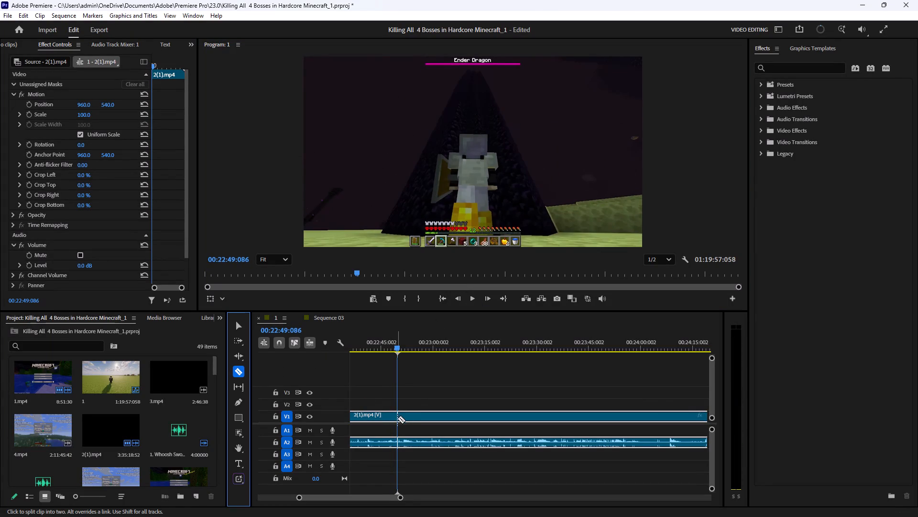
left_click(399, 414)
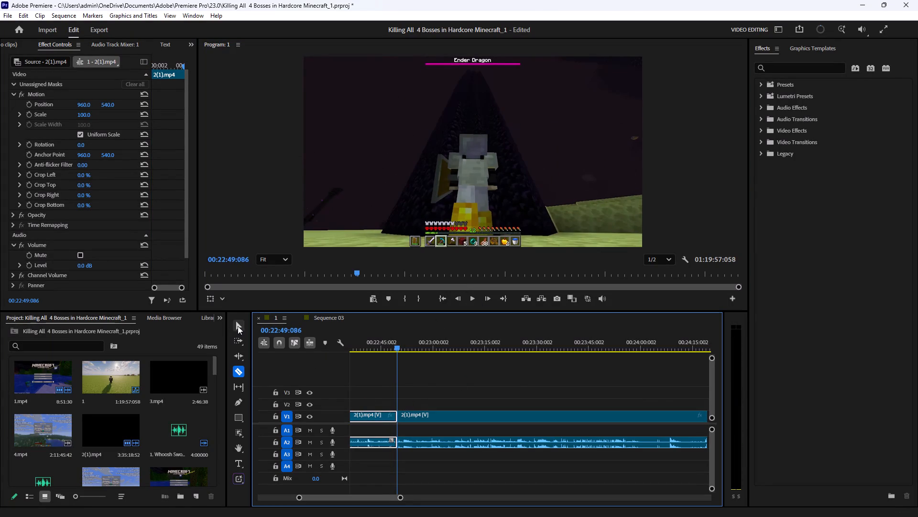
left_click(238, 326)
left_click(516, 389)
key("ctrl+s")
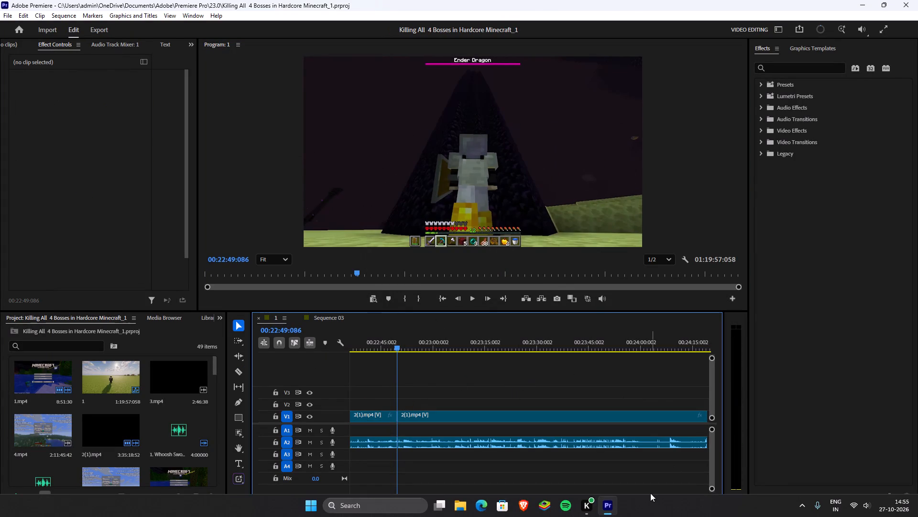